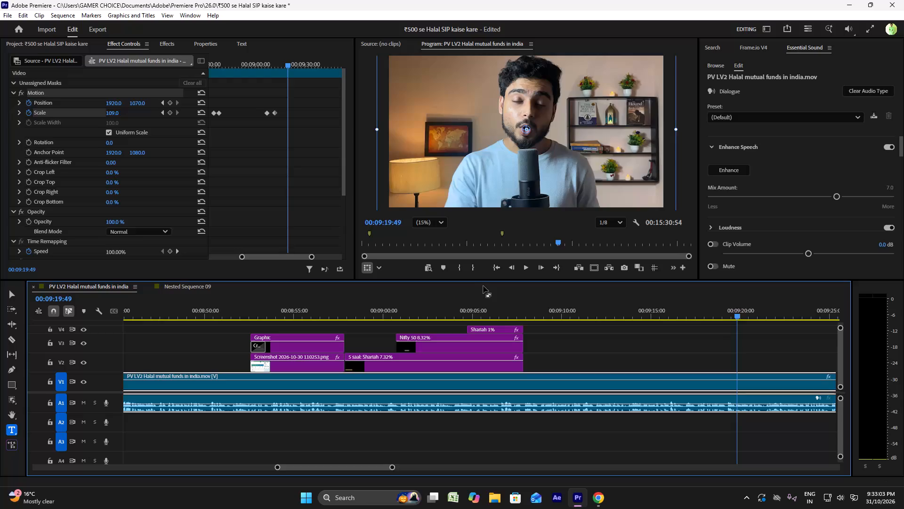
# Move the playhead back to about 00:09:06:24, within the Shariah 1% title on the talking-head sequence.
pyautogui.click(498, 312)
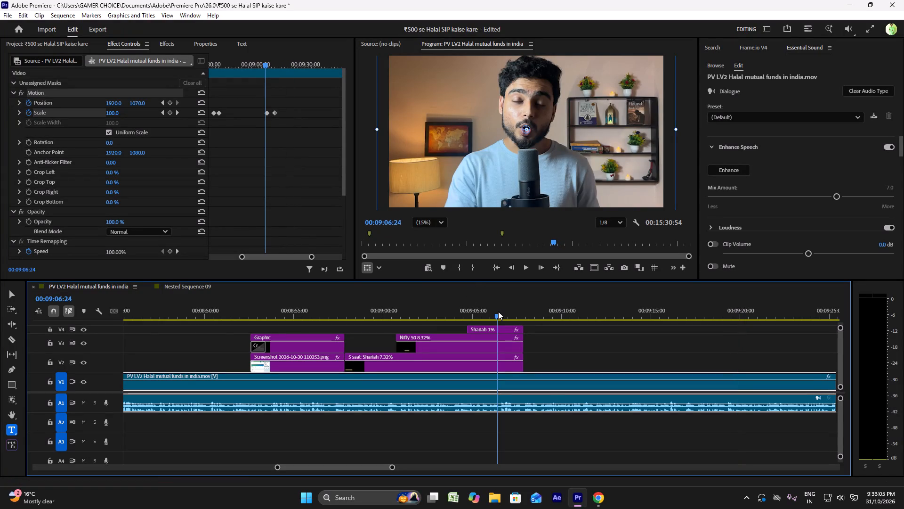
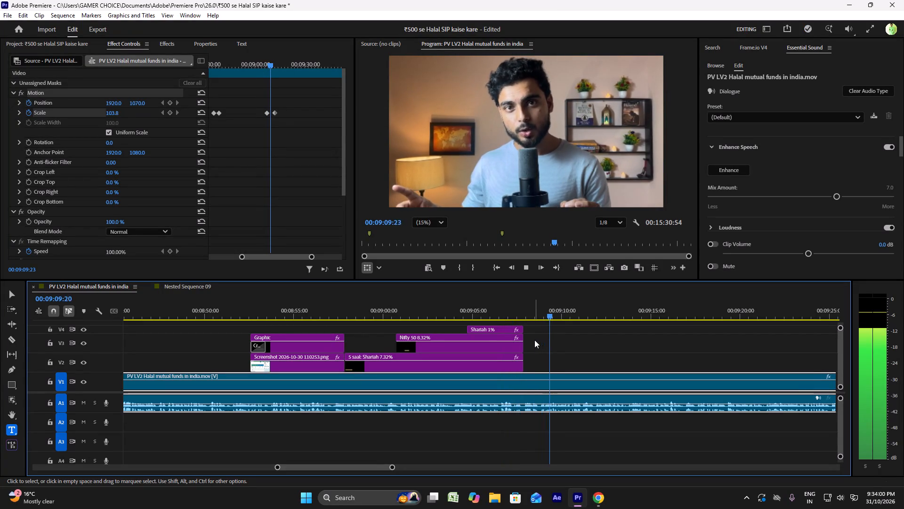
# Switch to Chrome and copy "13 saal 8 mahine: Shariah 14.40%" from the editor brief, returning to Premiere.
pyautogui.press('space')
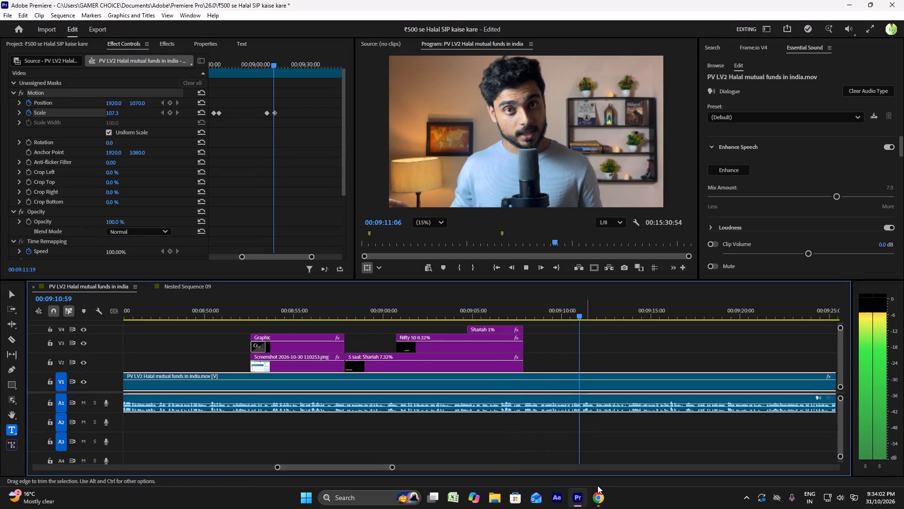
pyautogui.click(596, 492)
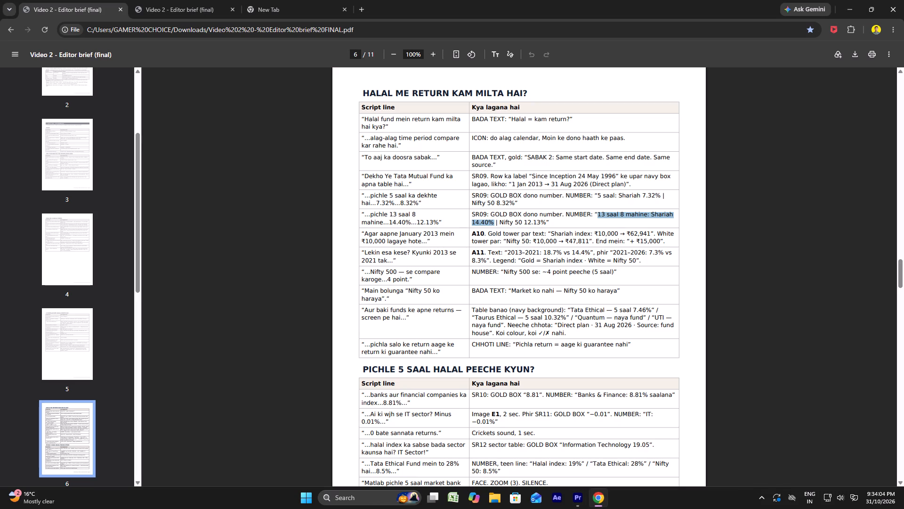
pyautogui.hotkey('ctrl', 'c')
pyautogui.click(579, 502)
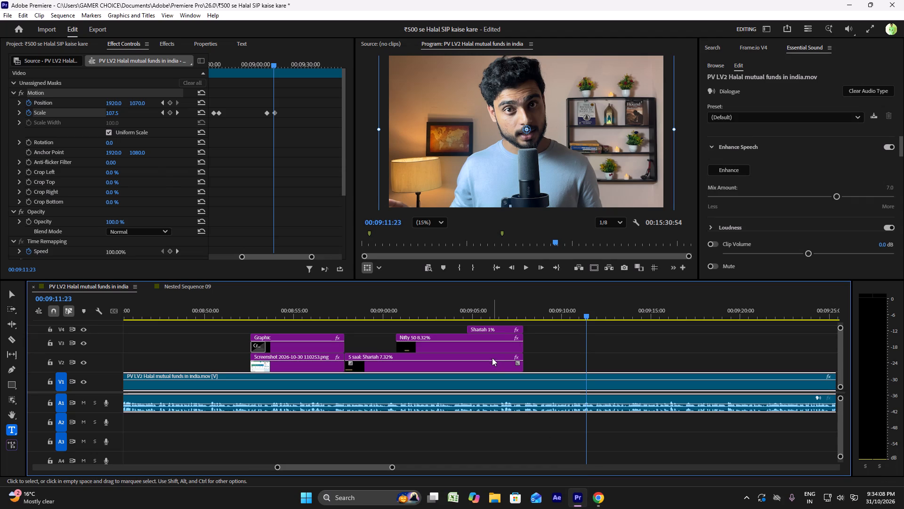
# Duplicate the "5 saal: Shariah 7.32%" title clip on V2, placing the copy at about 00:09:09:21.
pyautogui.click(490, 360)
pyautogui.hotkey('ctrl', 'c')
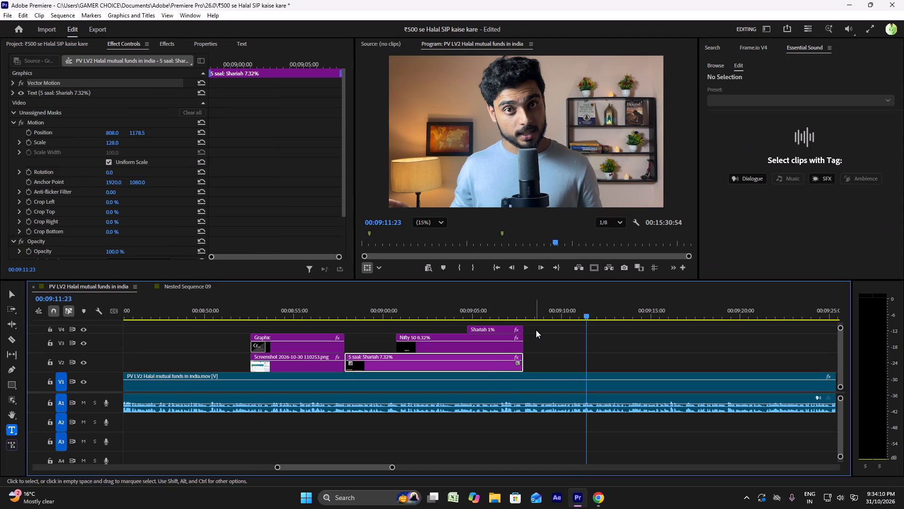
pyautogui.keyDown('ctrl'); pyautogui.click(551, 308); pyautogui.keyUp('ctrl')
pyautogui.hotkey('ctrl', 'v')
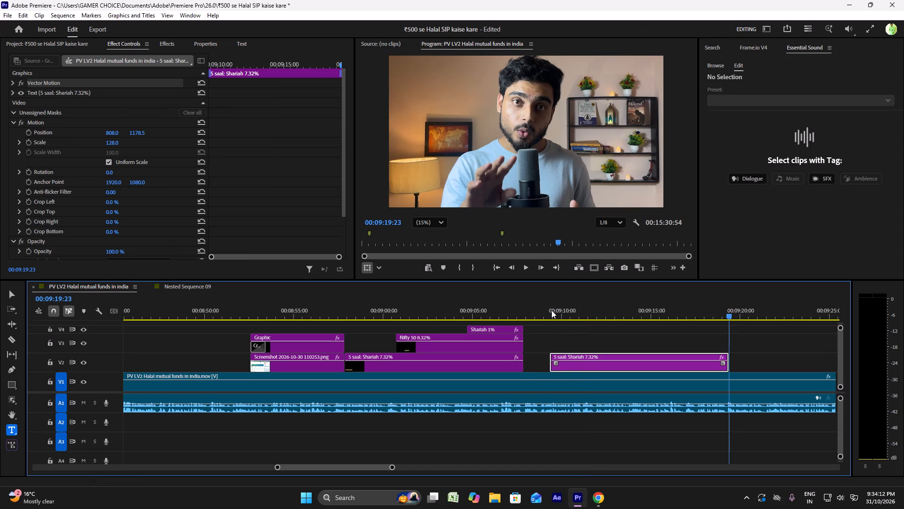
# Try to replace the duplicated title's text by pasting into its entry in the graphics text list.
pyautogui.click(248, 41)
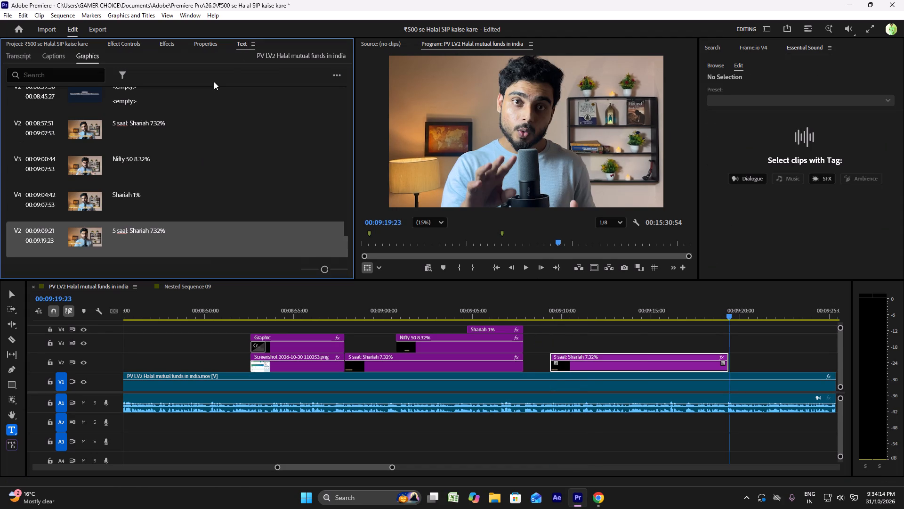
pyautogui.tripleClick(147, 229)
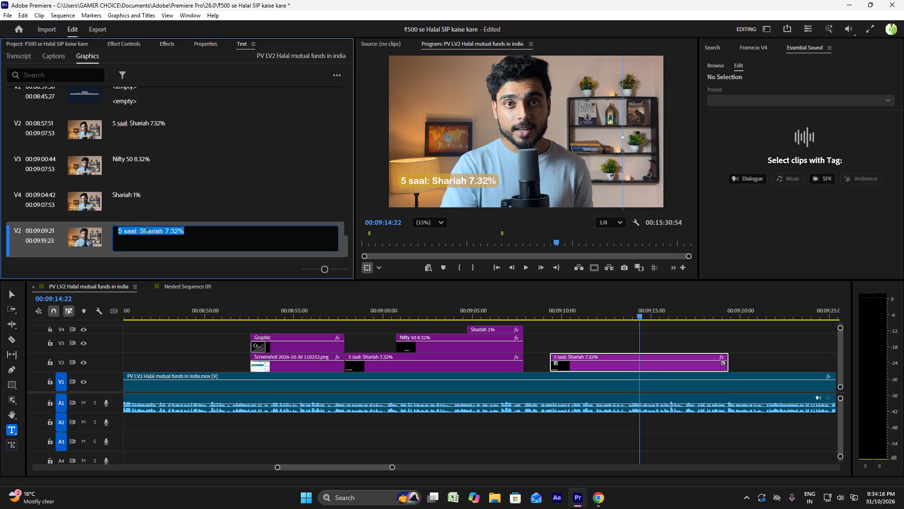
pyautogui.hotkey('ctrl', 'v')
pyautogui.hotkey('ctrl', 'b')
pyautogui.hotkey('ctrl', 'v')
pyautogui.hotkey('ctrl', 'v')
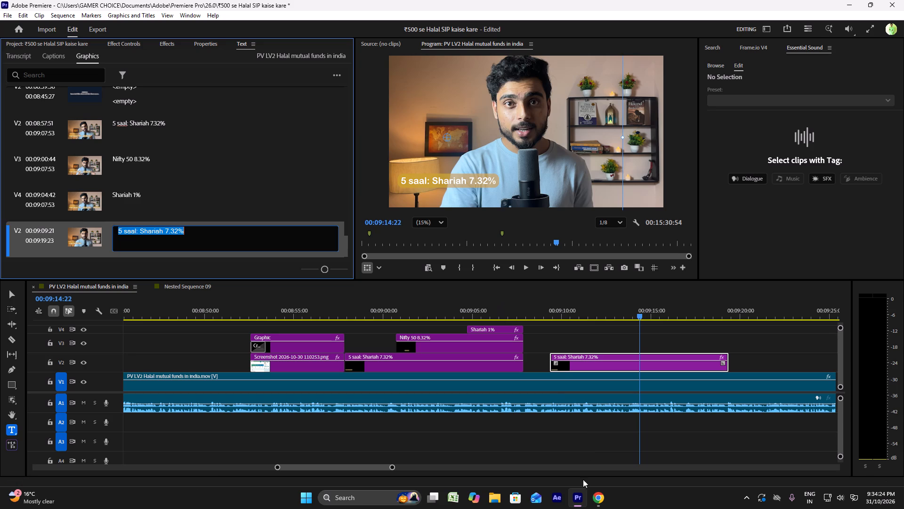
# Copy "13 saal 8 mahine: Shariah 14.40%" from the brief in Chrome and replace the duplicated title's text with it in Premiere.
pyautogui.click(581, 501)
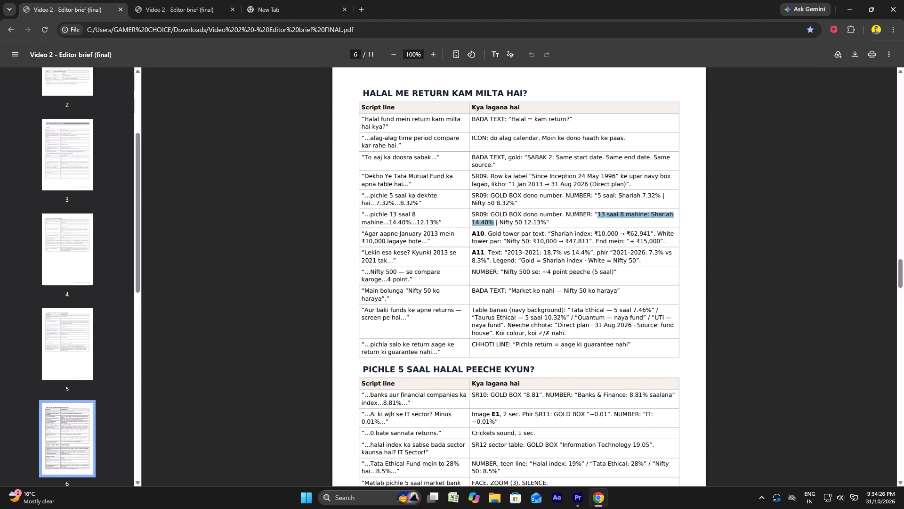
pyautogui.hotkey('ctrl', 'c')
pyautogui.hotkey('ctrl', 'c')
pyautogui.click(581, 494)
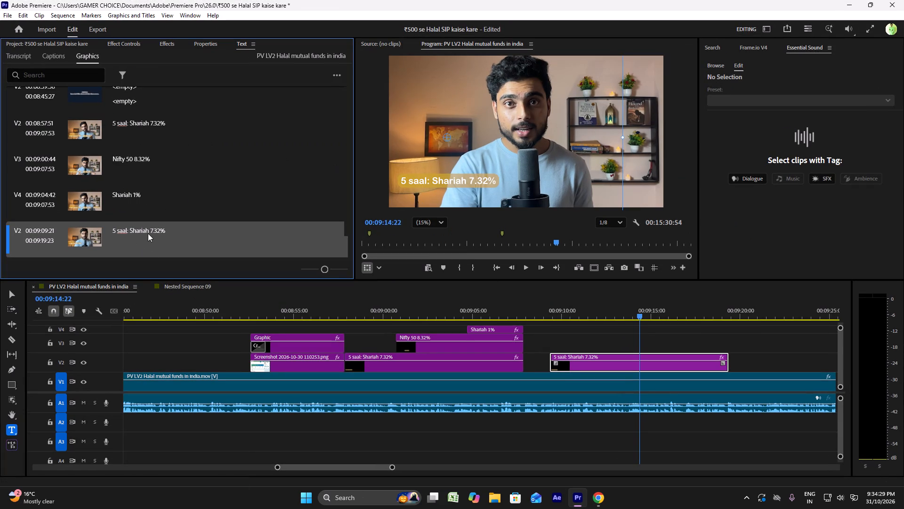
pyautogui.click(148, 230)
pyautogui.doubleClick(148, 230)
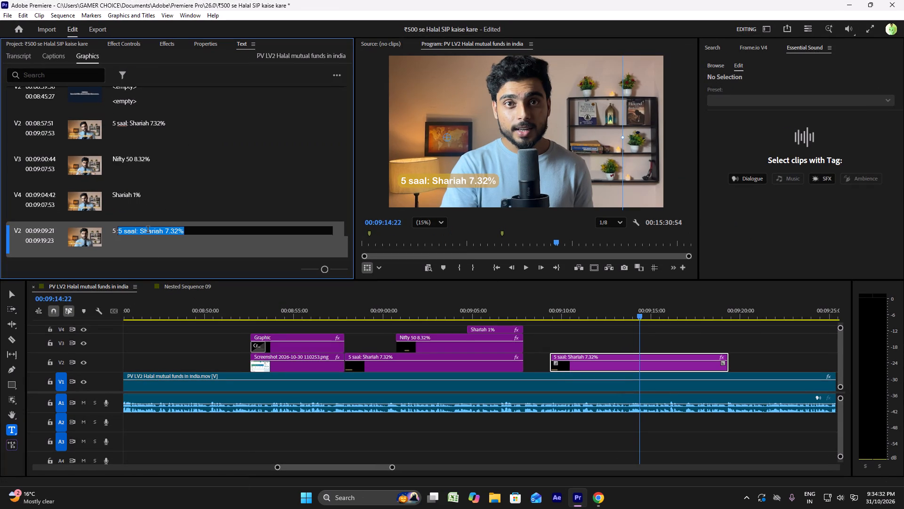
pyautogui.hotkey('ctrl', 'v')
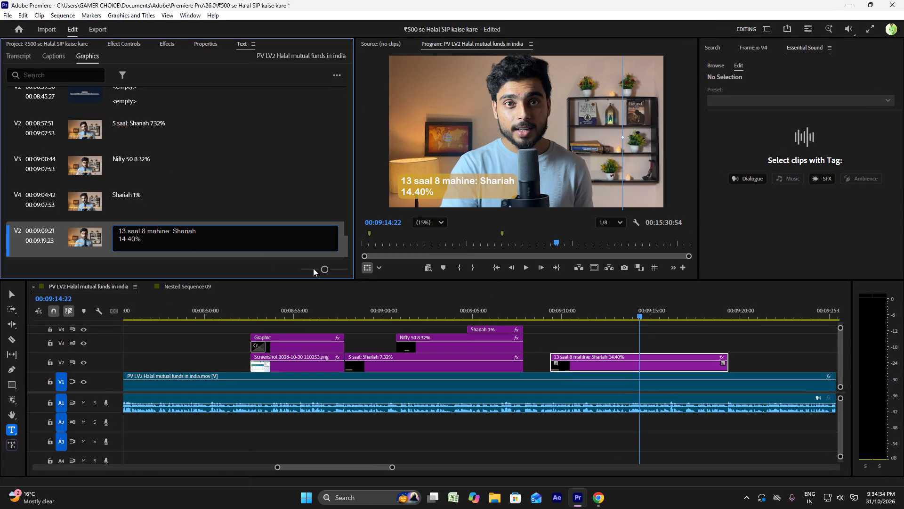
# Check the speech timing and extend the 13 saal 8 mahine title's start back to the preceding titles' end at 00:09:07:53.
pyautogui.click(547, 311)
pyautogui.press('space')
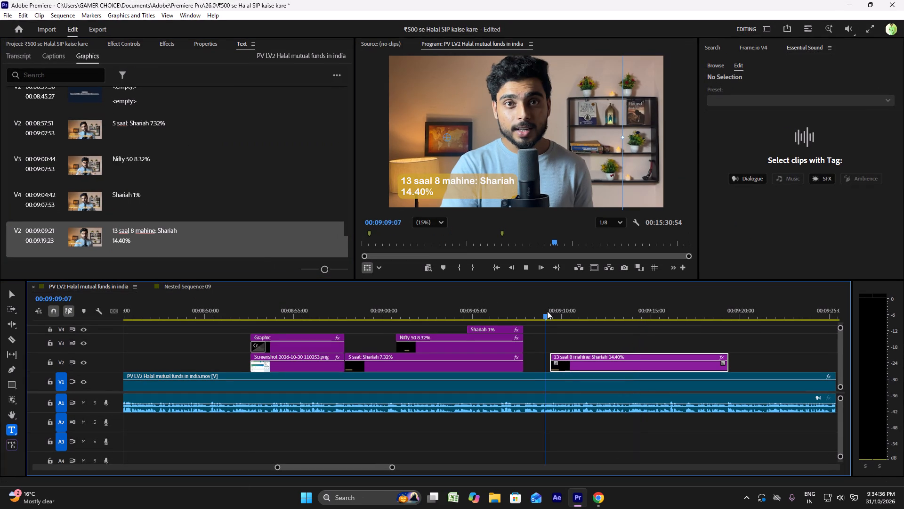
pyautogui.click(514, 306)
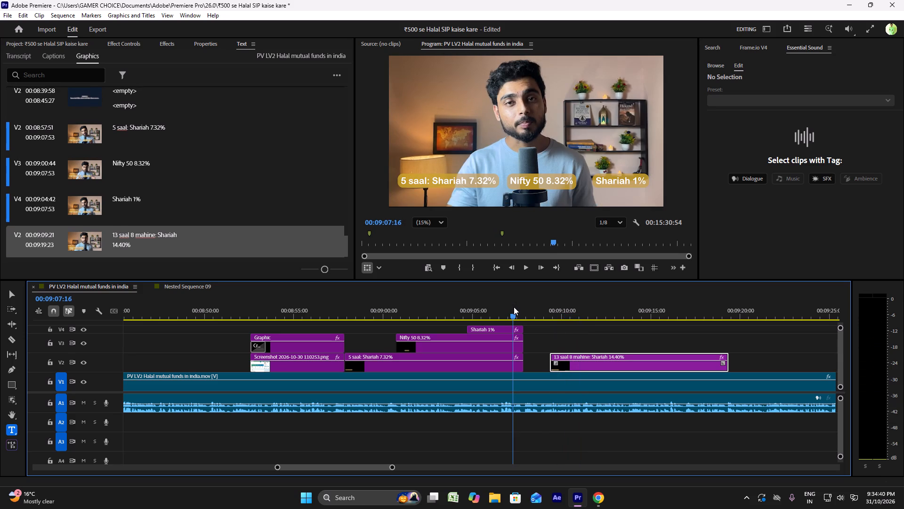
pyautogui.press('space')
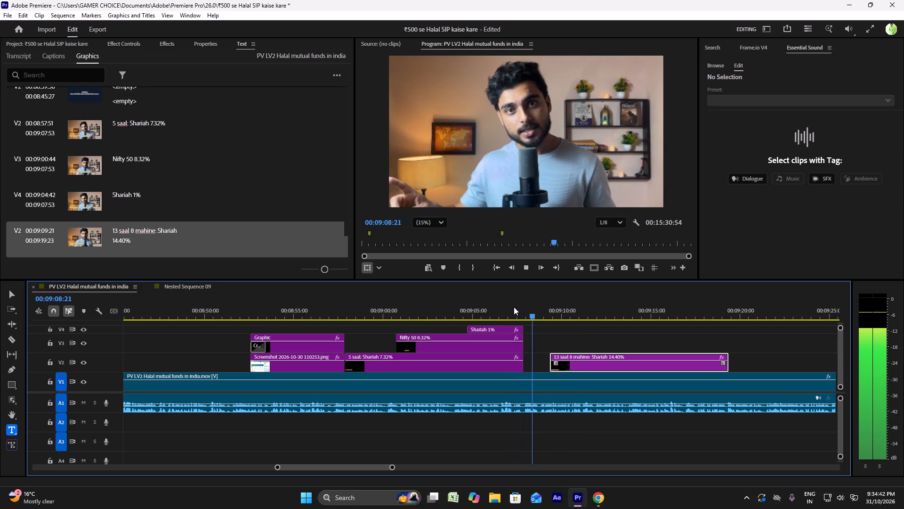
pyautogui.click(514, 307)
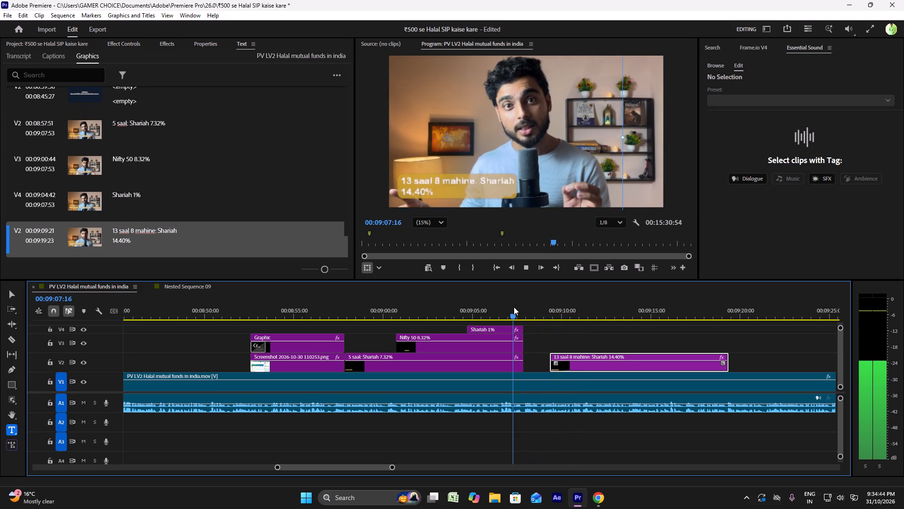
pyautogui.press('space')
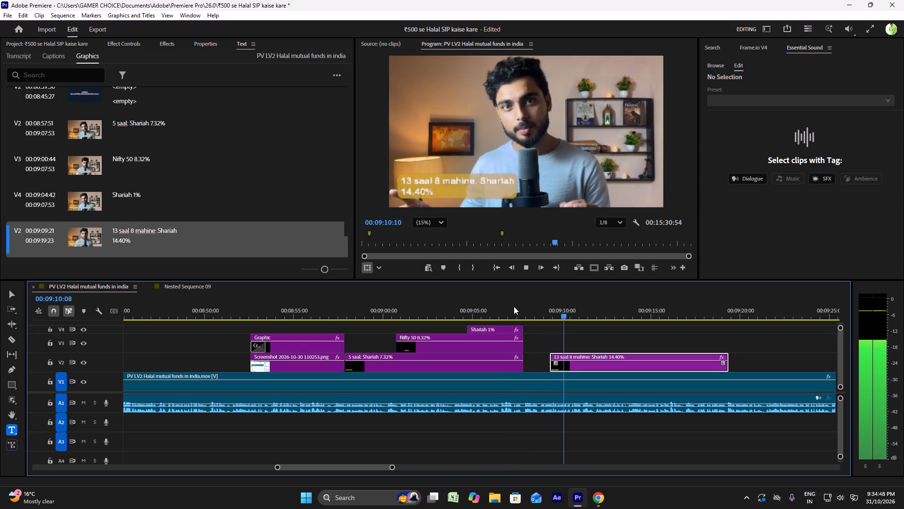
pyautogui.press('space')
pyautogui.moveTo(551, 365); pyautogui.dragTo(533, 362)
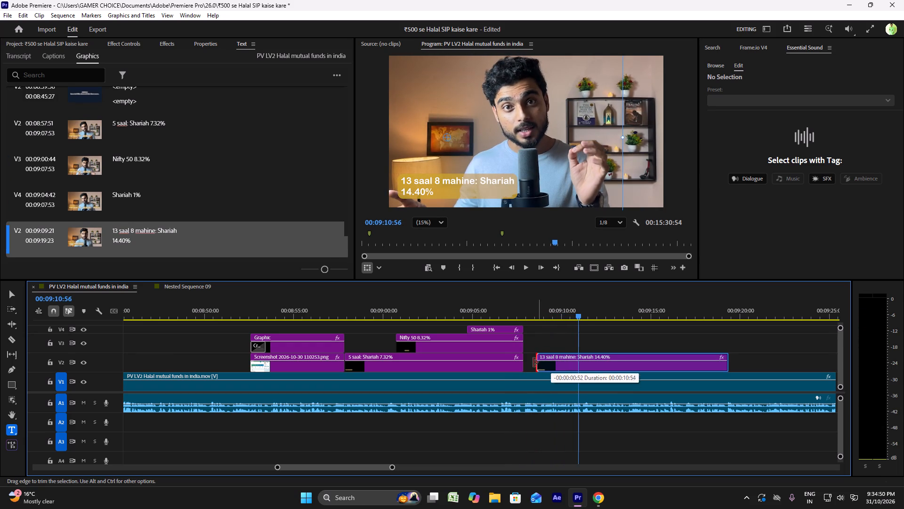
pyautogui.moveTo(533, 362); pyautogui.dragTo(518, 360)
# Play the sequence from about 00:09:07:46 to review the 13 saal 8 mahine title against the speech.
pyautogui.click(523, 314)
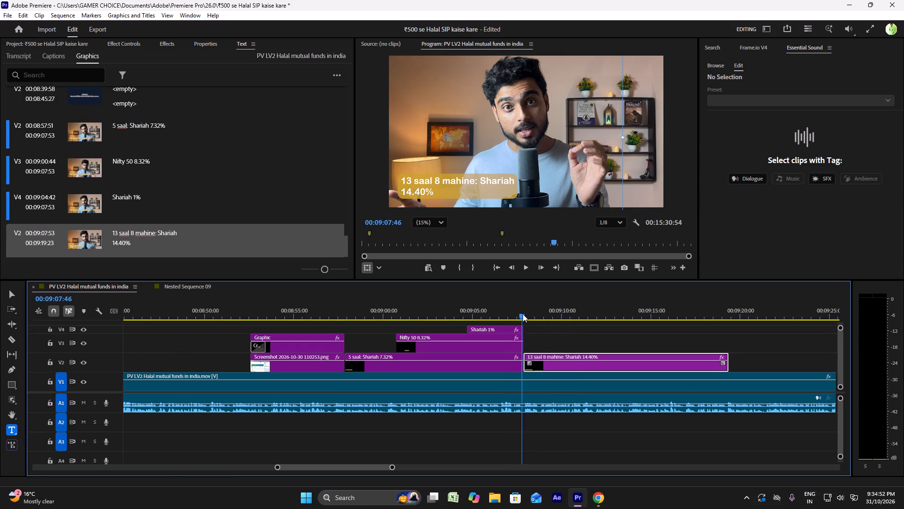
pyautogui.click(549, 337)
pyautogui.press('space')
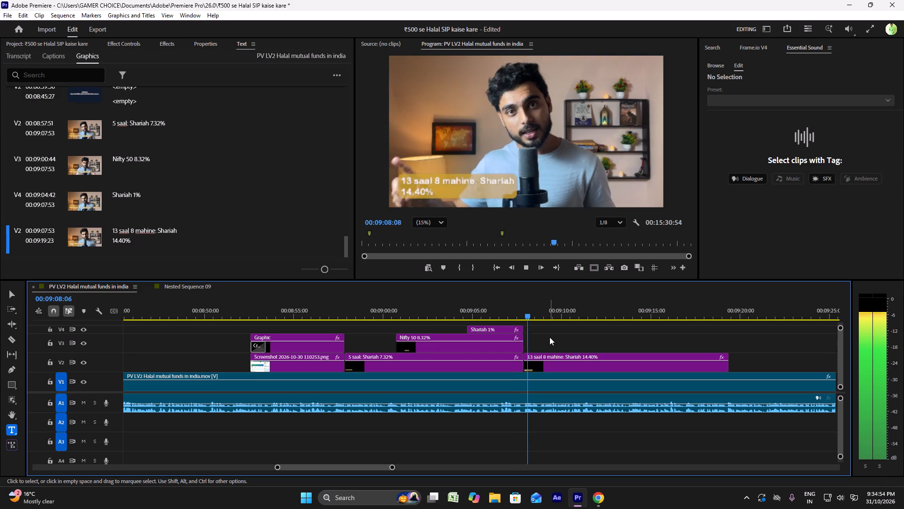
pyautogui.click(519, 318)
pyautogui.press('space')
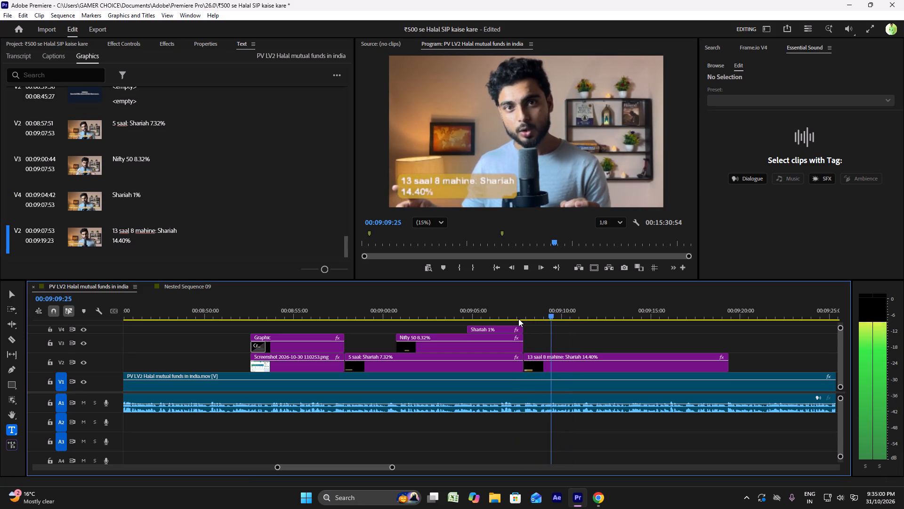
pyautogui.doubleClick(518, 319)
pyautogui.press('space')
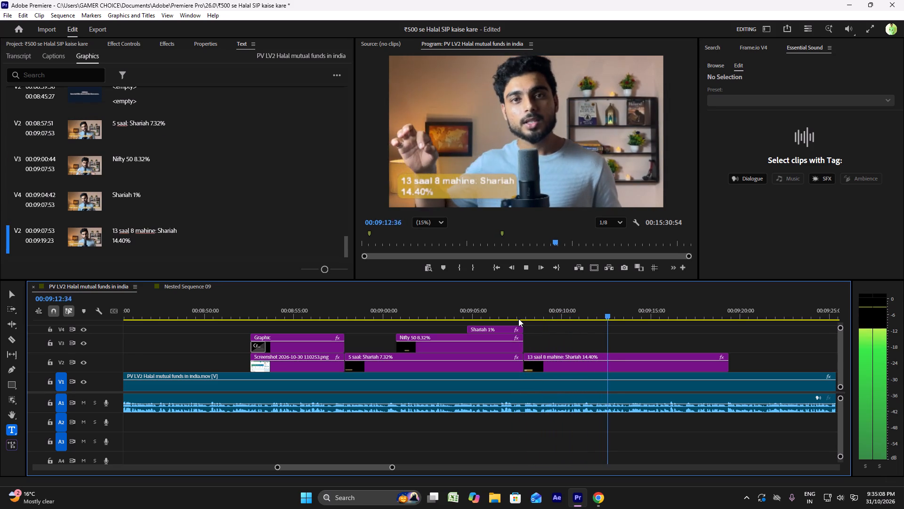
pyautogui.click(518, 318)
pyautogui.press('space')
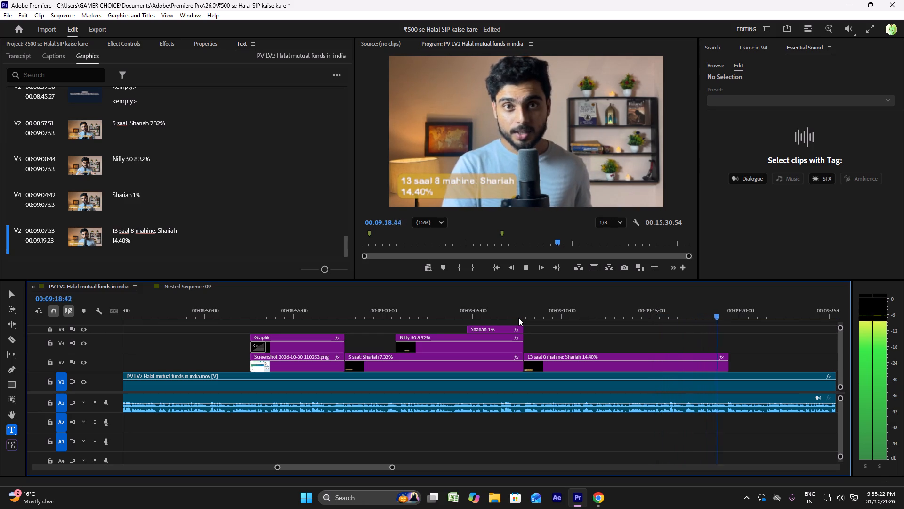
pyautogui.press('space')
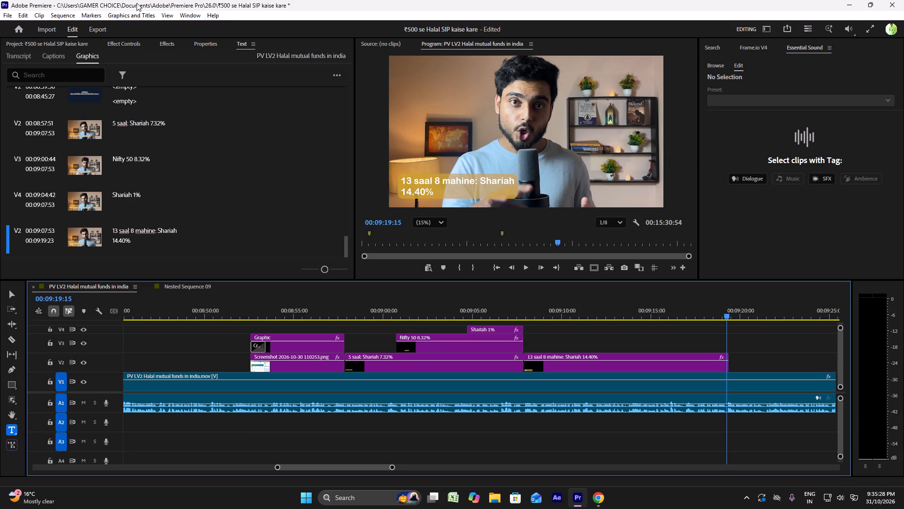
# Remove the line break in the new title so it reads "13 saal 8 mahine: Shariah 14.40%" on one line.
pyautogui.doubleClick(159, 239)
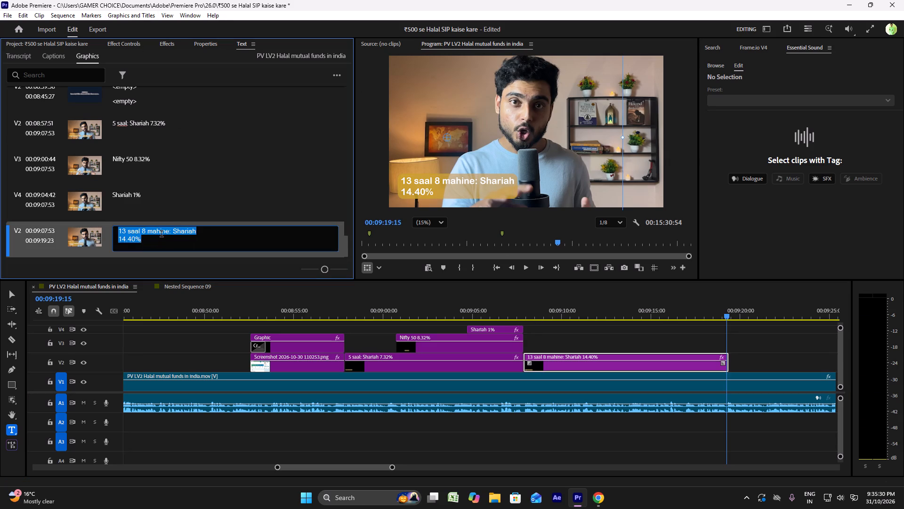
pyautogui.click(161, 235)
pyautogui.click(119, 240)
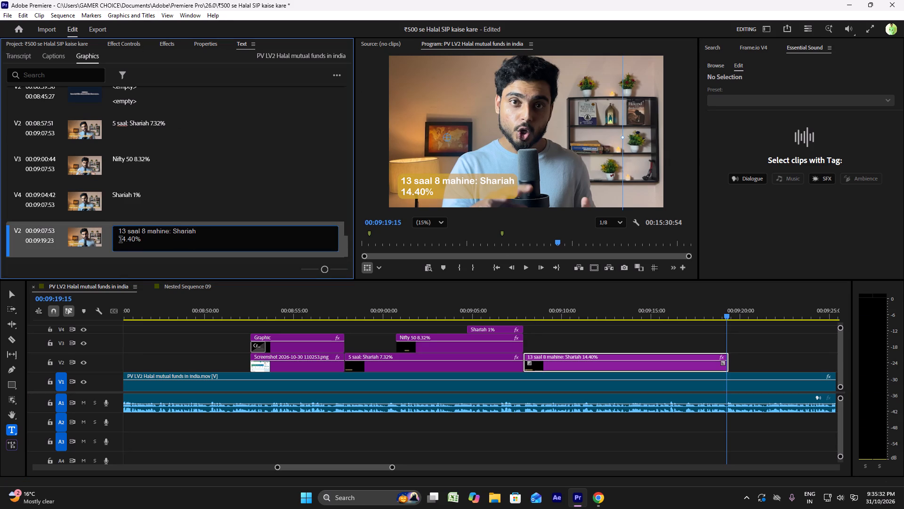
pyautogui.press('BackSpace')
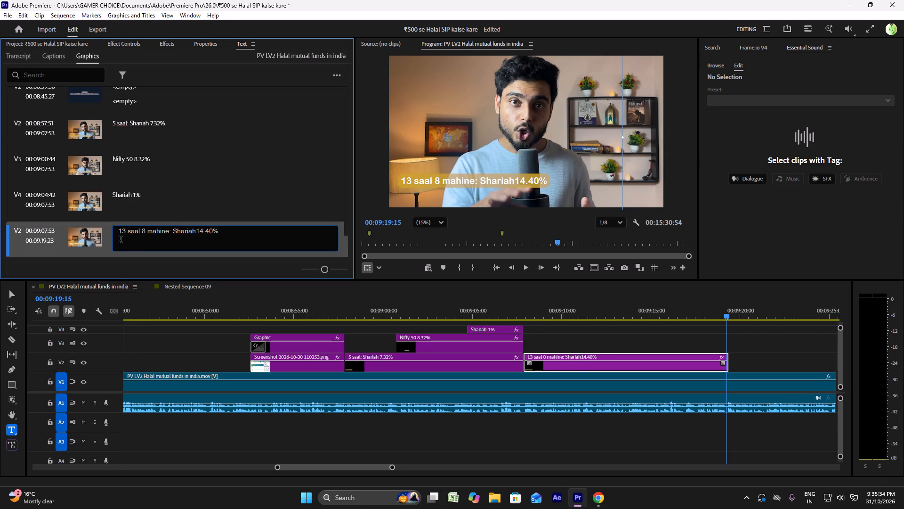
pyautogui.press('space')
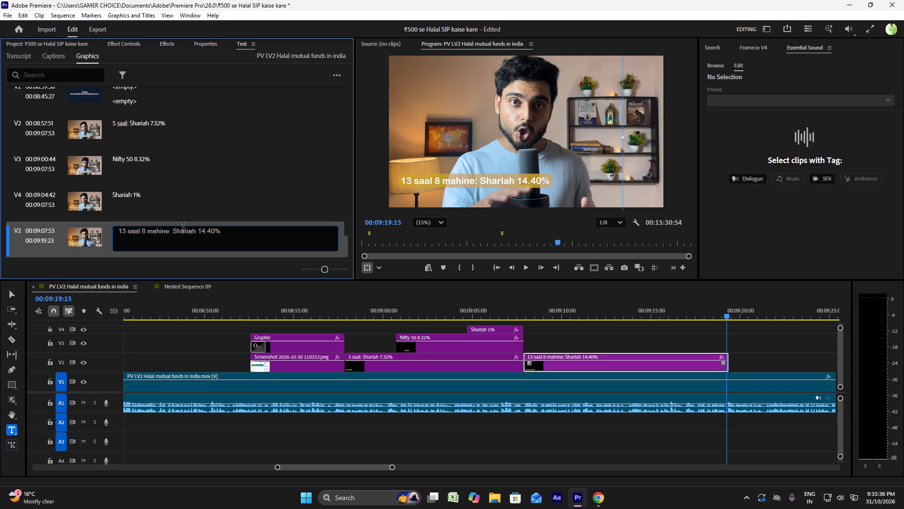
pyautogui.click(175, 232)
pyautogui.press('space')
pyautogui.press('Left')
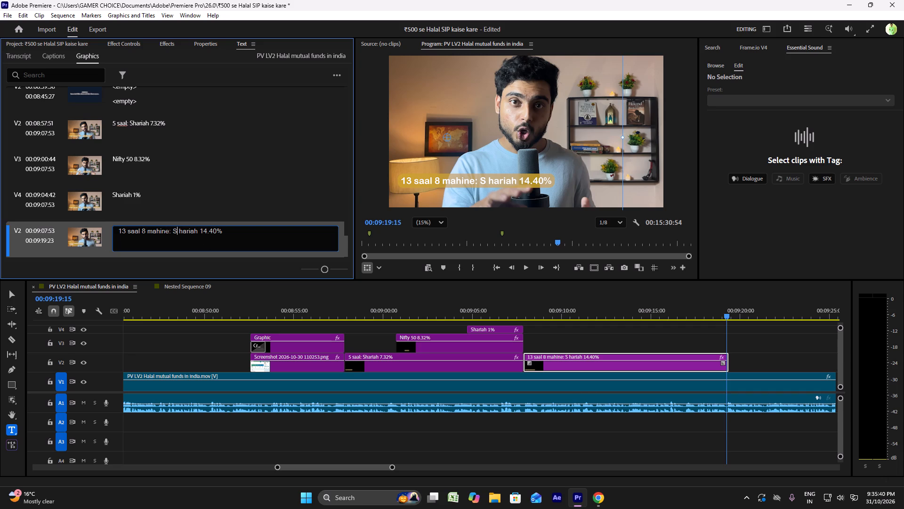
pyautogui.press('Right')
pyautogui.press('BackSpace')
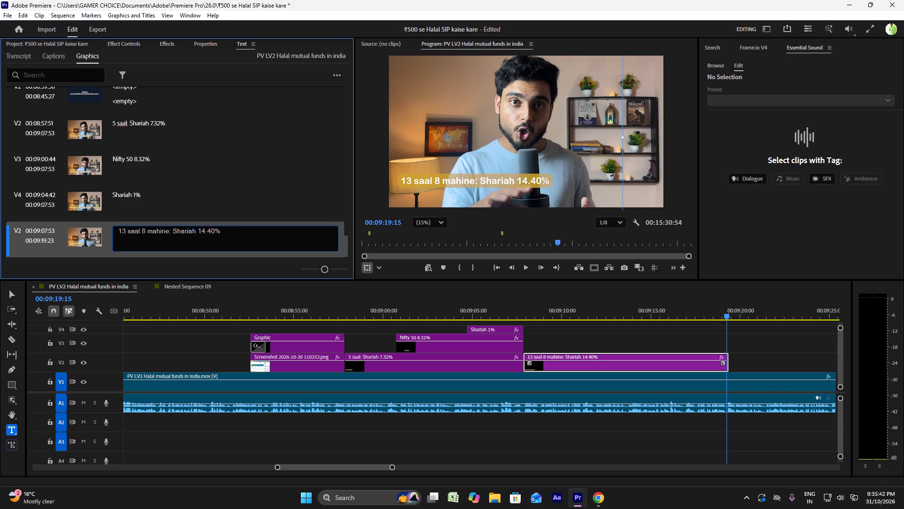
# Put the line break back after "13 saal 8 mahine:" so "Shariah 14.40%" sits on a second line.
pyautogui.press('Left')
pyautogui.press('BackSpace')
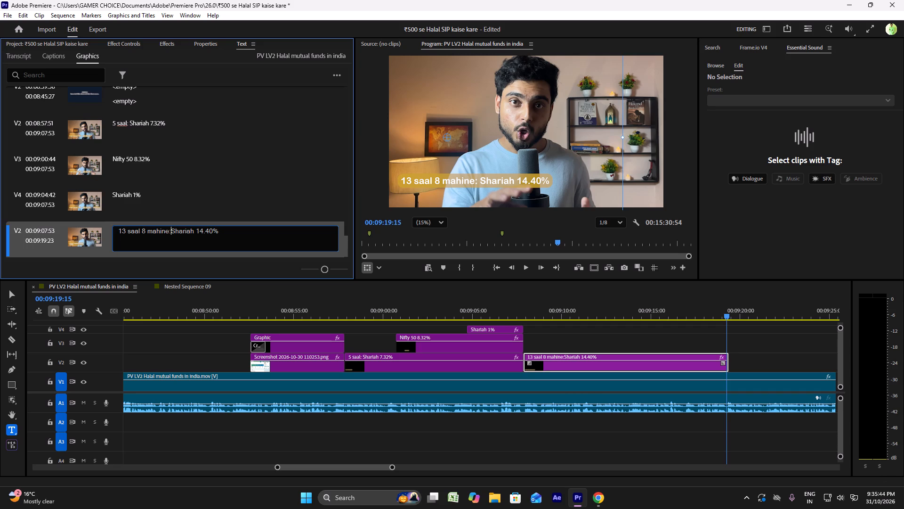
pyautogui.press('Return')
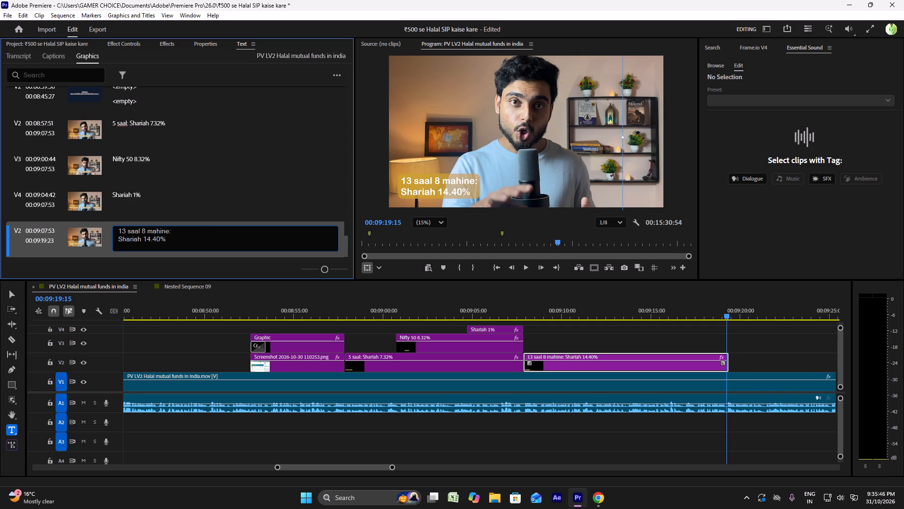
# Play the 13 saal 8 mahine title against the speech and extend its end to 00:09:21:40.
pyautogui.click(523, 310)
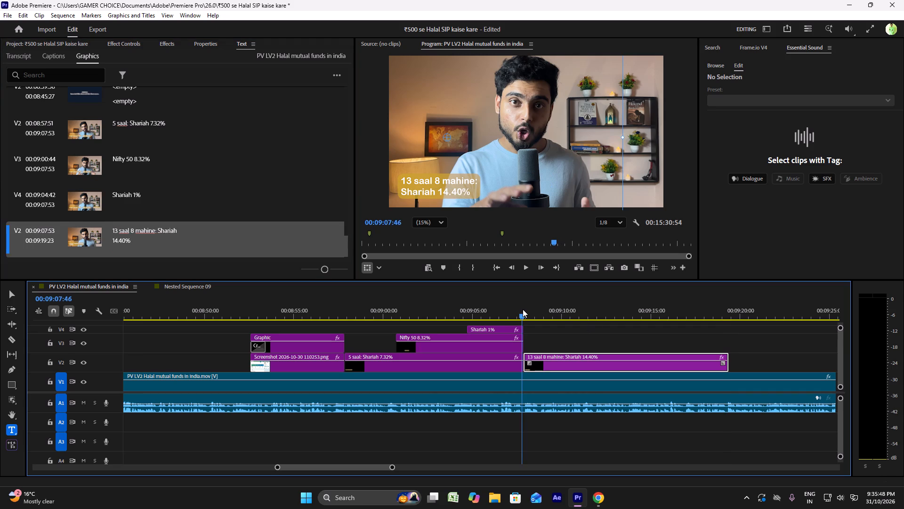
pyautogui.press('space')
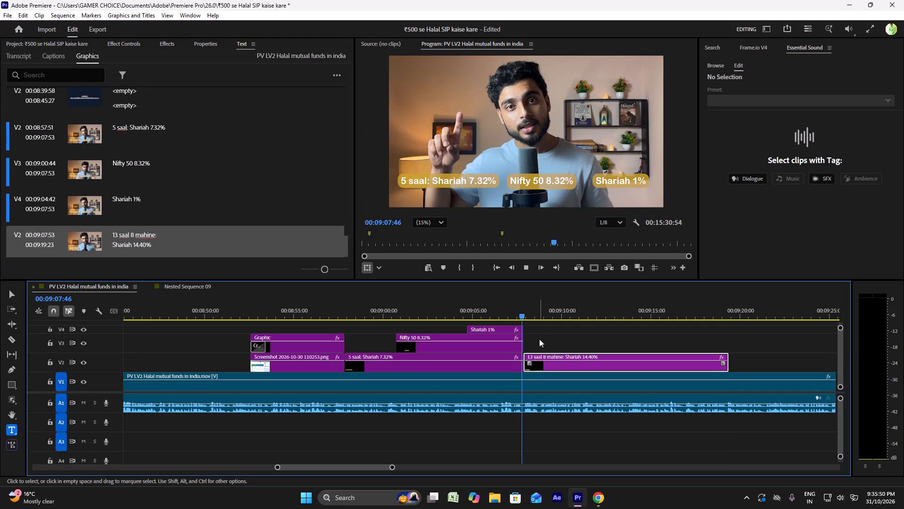
pyautogui.click(539, 339)
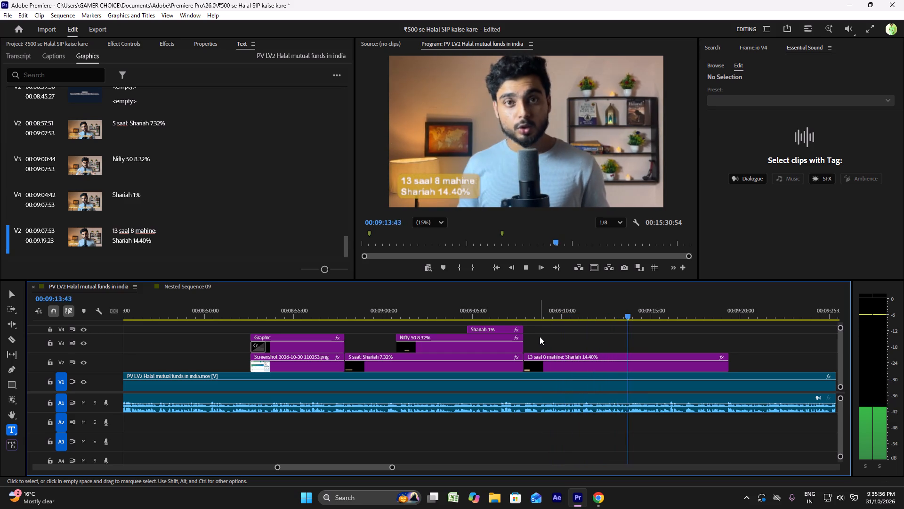
pyautogui.click(525, 313)
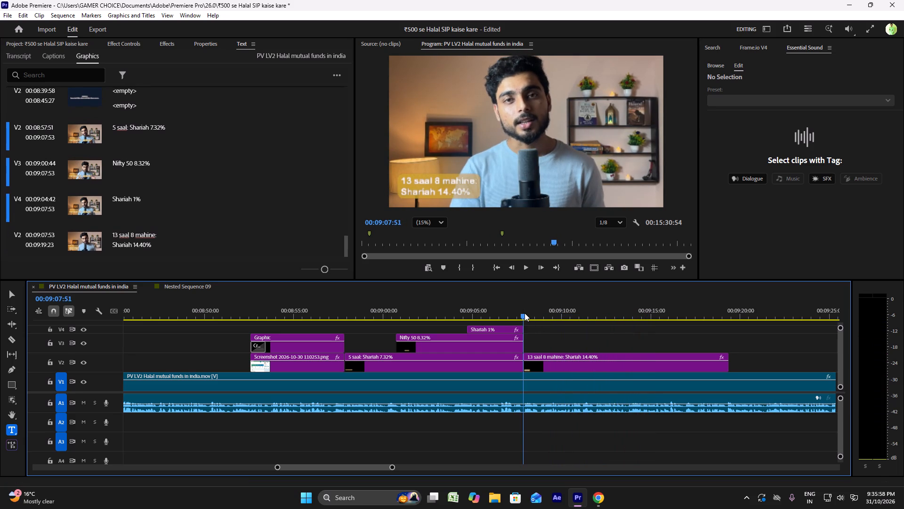
pyautogui.press('space')
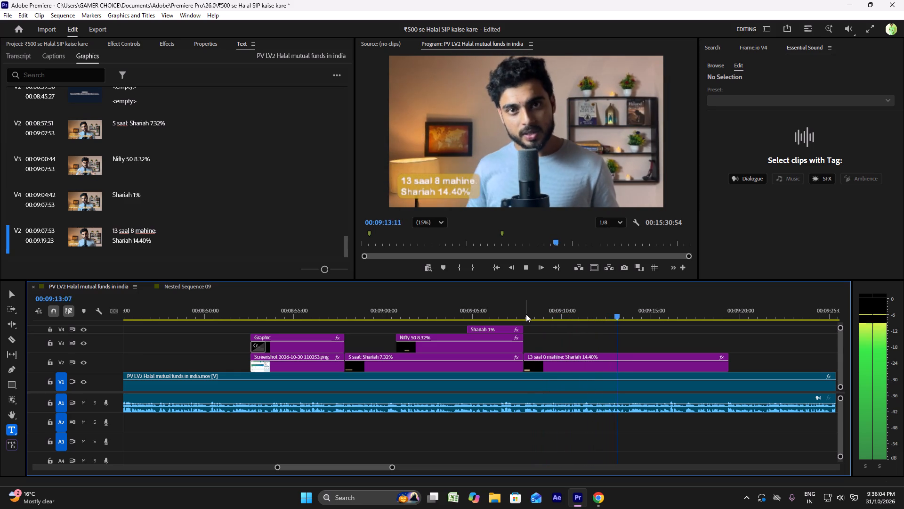
pyautogui.press('space')
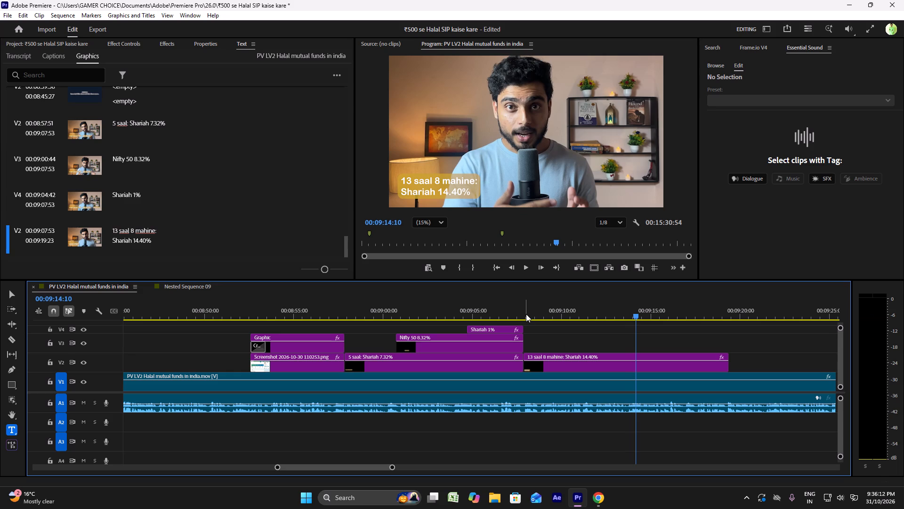
pyautogui.click(526, 314)
pyautogui.press('space')
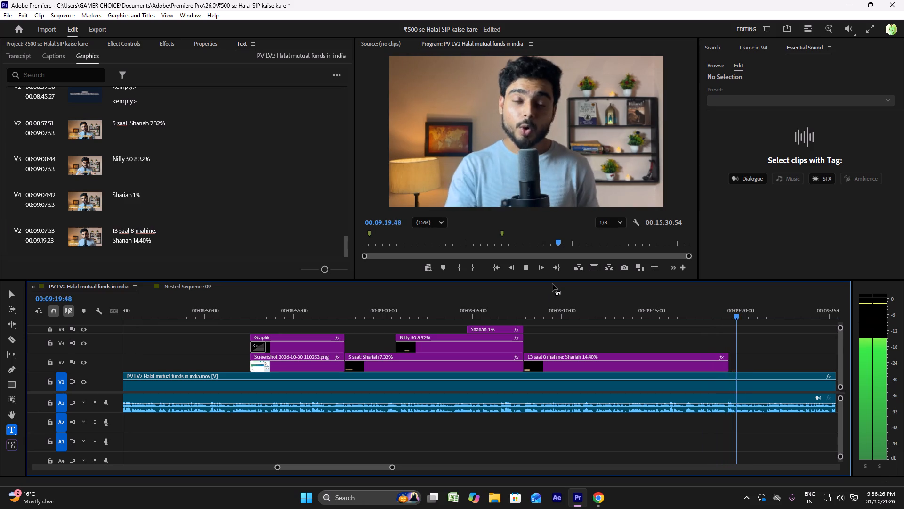
pyautogui.press('space')
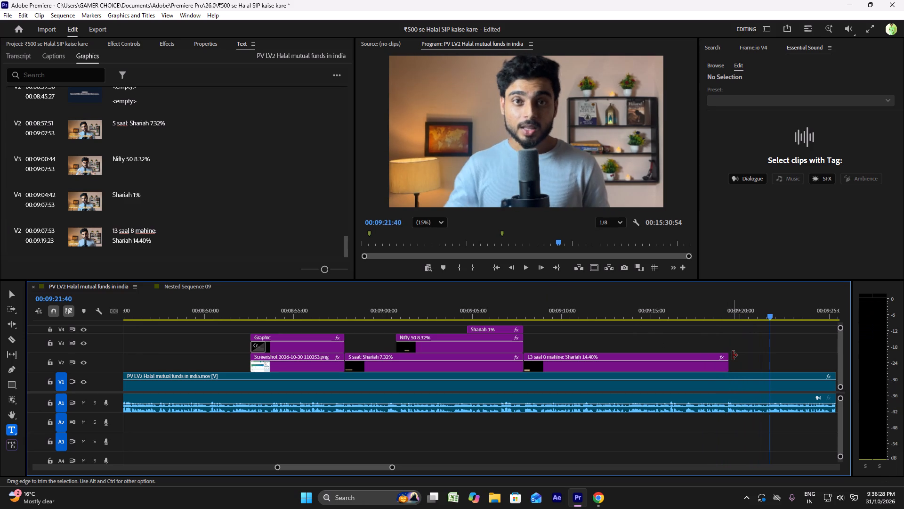
pyautogui.moveTo(733, 355); pyautogui.dragTo(775, 360)
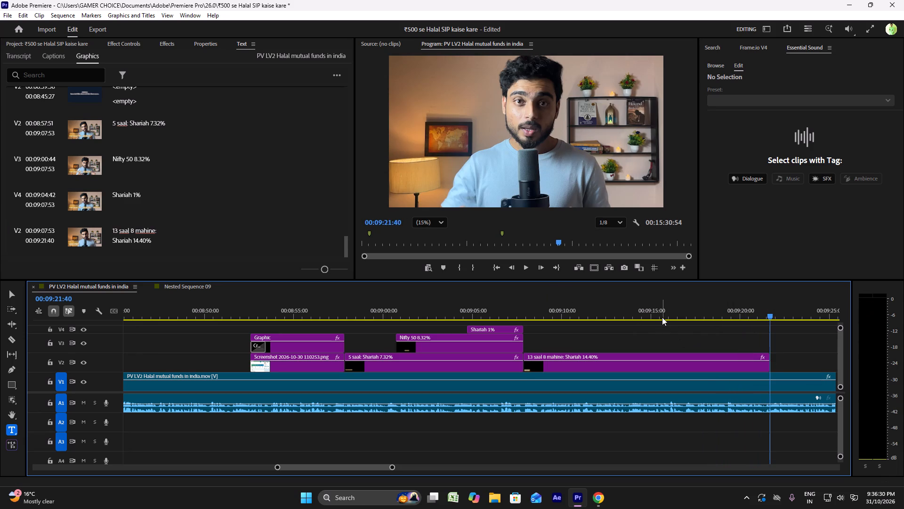
# Play the sequence from about 00:09:15:33 to check the extended title's end against the speech.
pyautogui.click(662, 316)
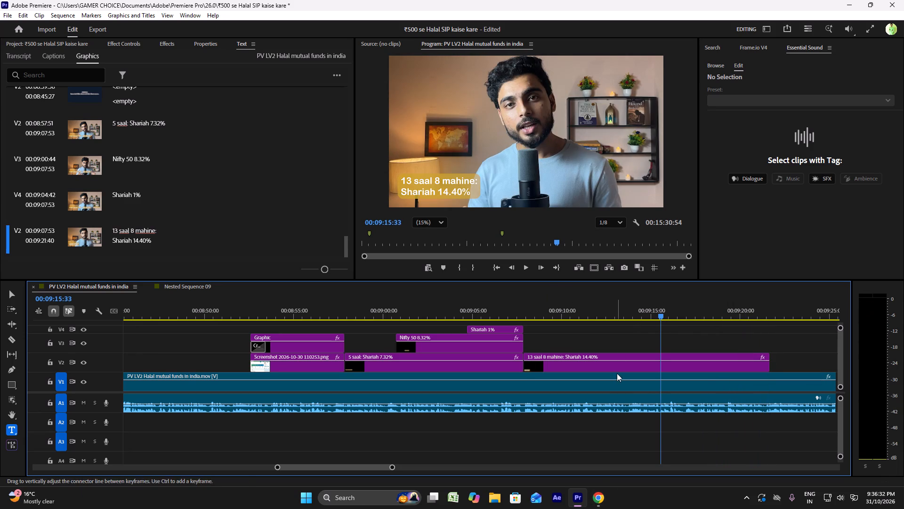
pyautogui.press('space')
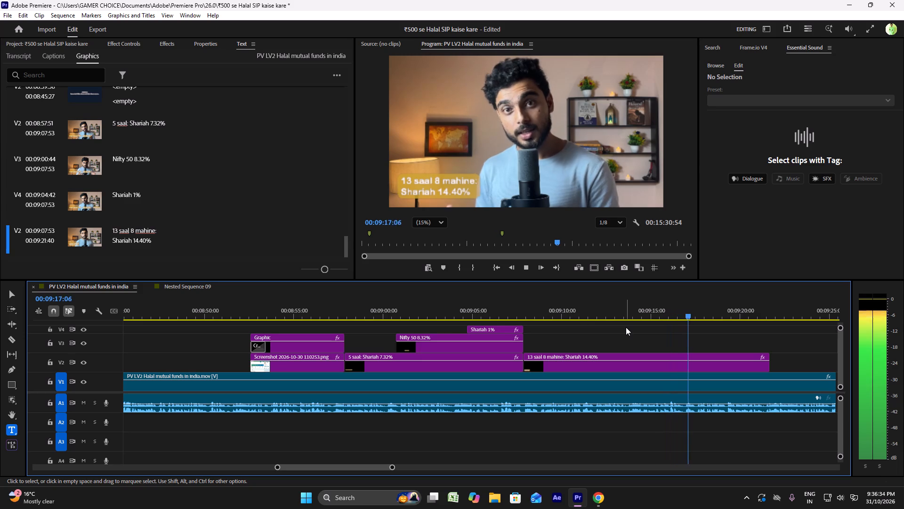
pyautogui.keyDown('alt'); pyautogui.scroll(-4, 626, 327); pyautogui.keyUp('alt')
pyautogui.scroll(-7, 626, 327)
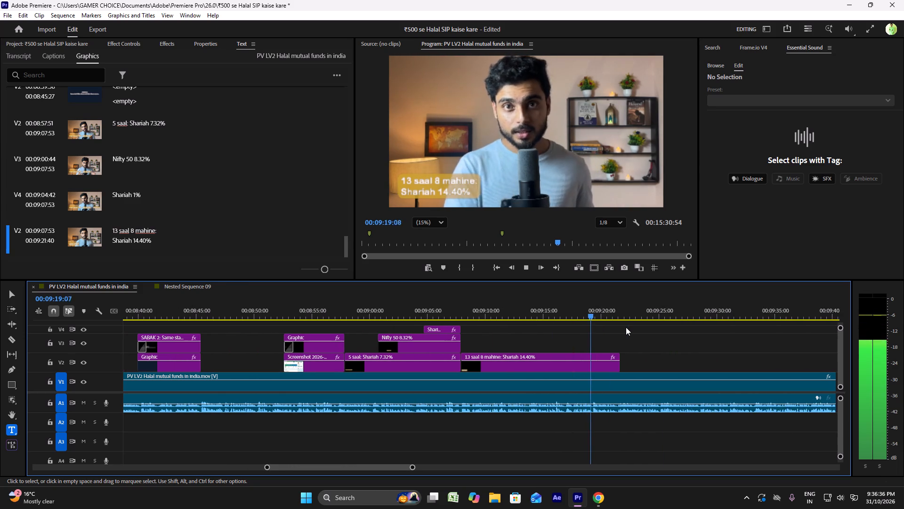
pyautogui.scroll(-4, 626, 327)
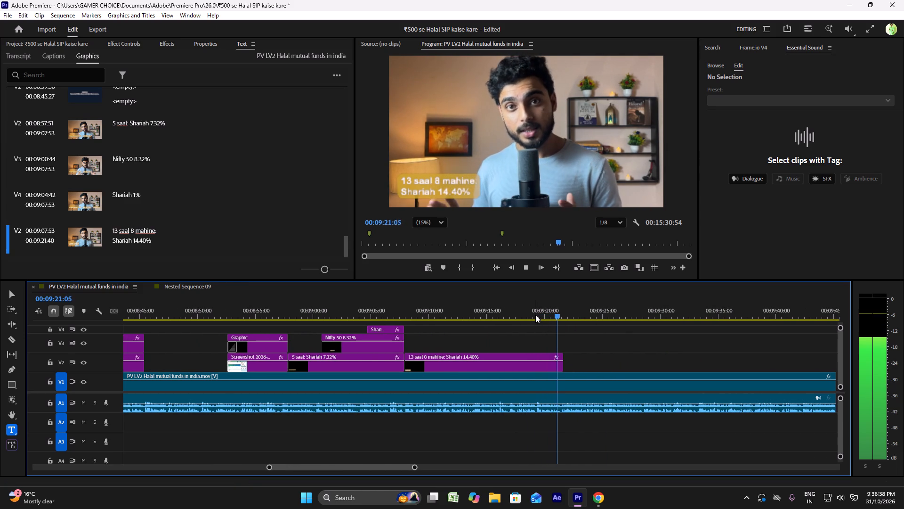
pyautogui.press('space')
# Copy "Nifty 50 12.13%" from the brief in Chrome and return to Premiere.
pyautogui.click(589, 495)
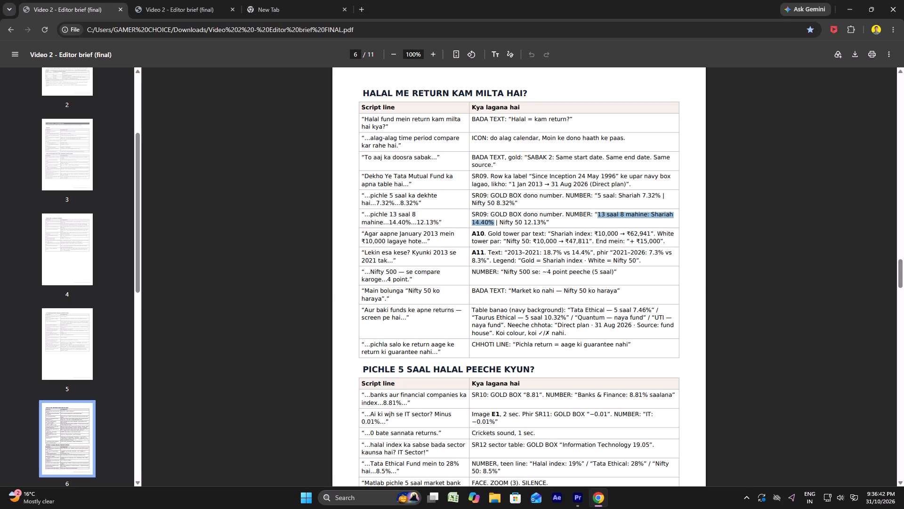
pyautogui.moveTo(497, 223); pyautogui.dragTo(531, 222)
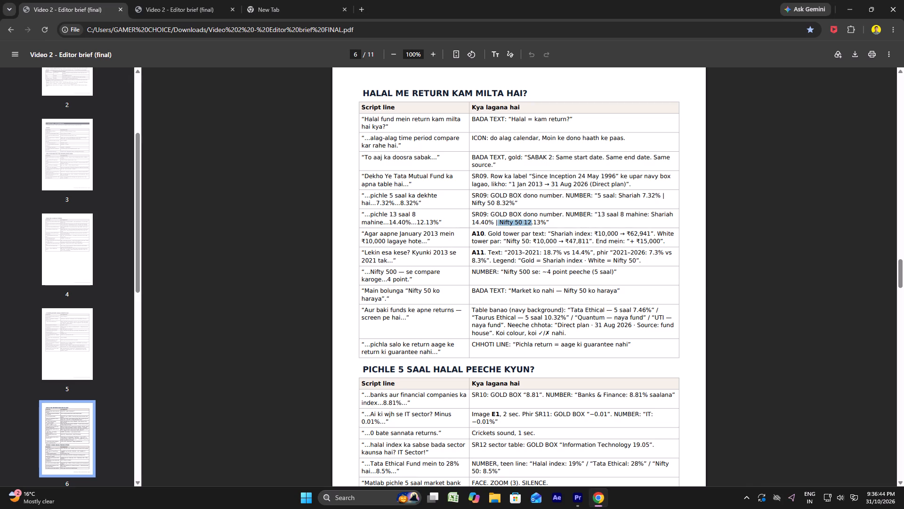
pyautogui.moveTo(531, 222); pyautogui.dragTo(546, 222)
pyautogui.hotkey('ctrl', 'c')
pyautogui.click(576, 498)
# Replay the speech around and after the 13 saal 8 mahine title, up to about 00:09:30, comparing it with the brief's script lines.
pyautogui.click(466, 315)
pyautogui.press('space')
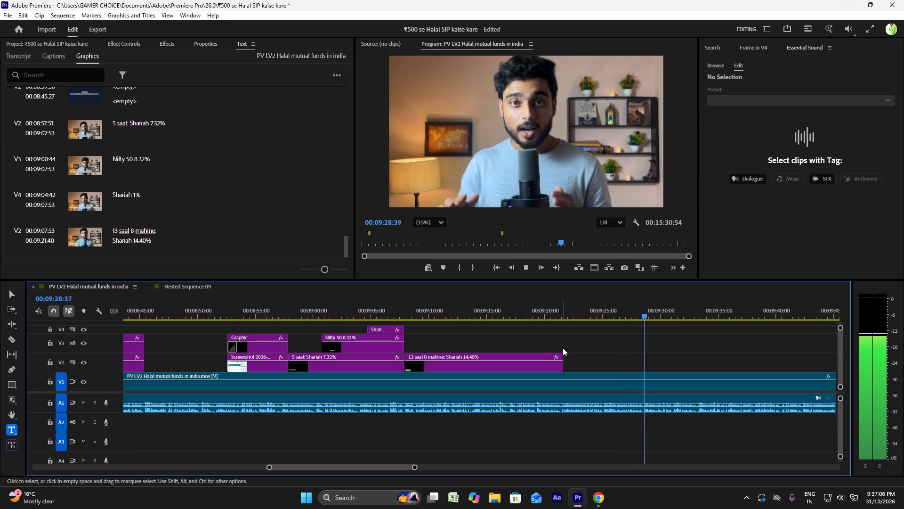
pyautogui.click(591, 309)
pyautogui.press('space')
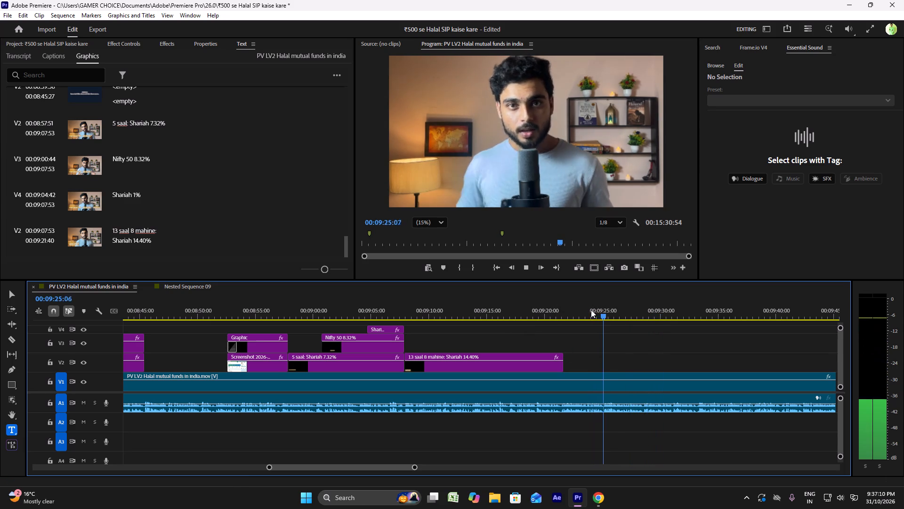
pyautogui.click(571, 313)
pyautogui.click(550, 313)
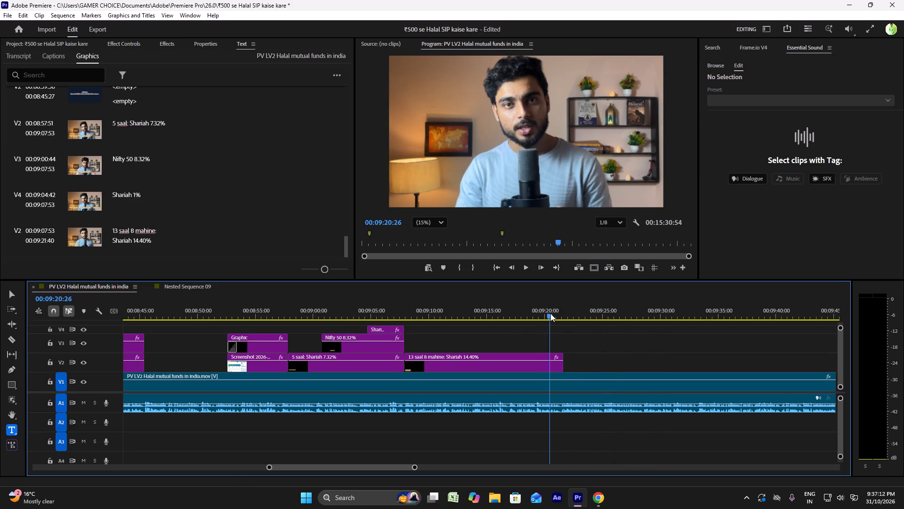
pyautogui.press('space')
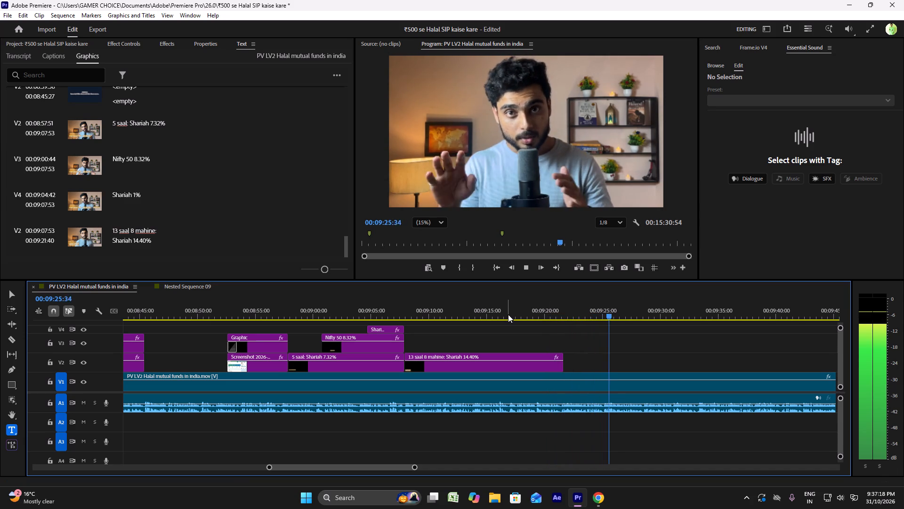
pyautogui.press('space')
pyautogui.click(593, 502)
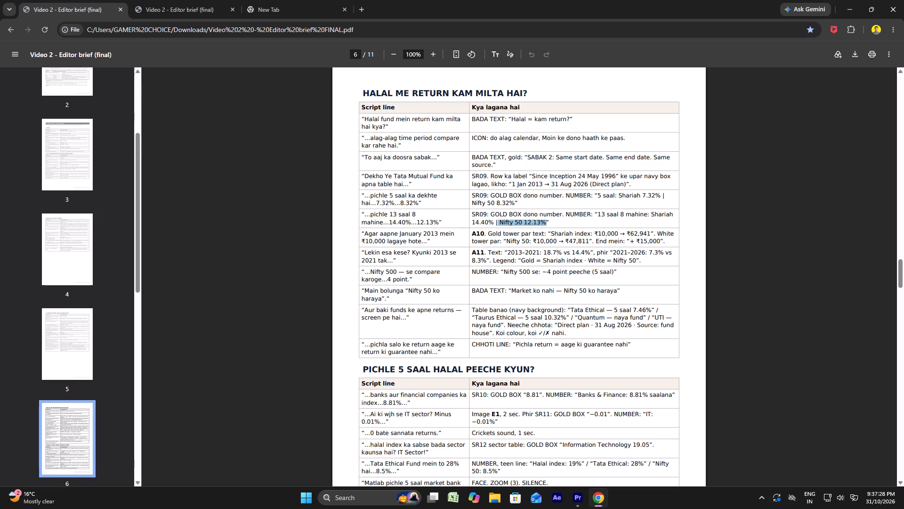
pyautogui.click(581, 497)
pyautogui.press('space')
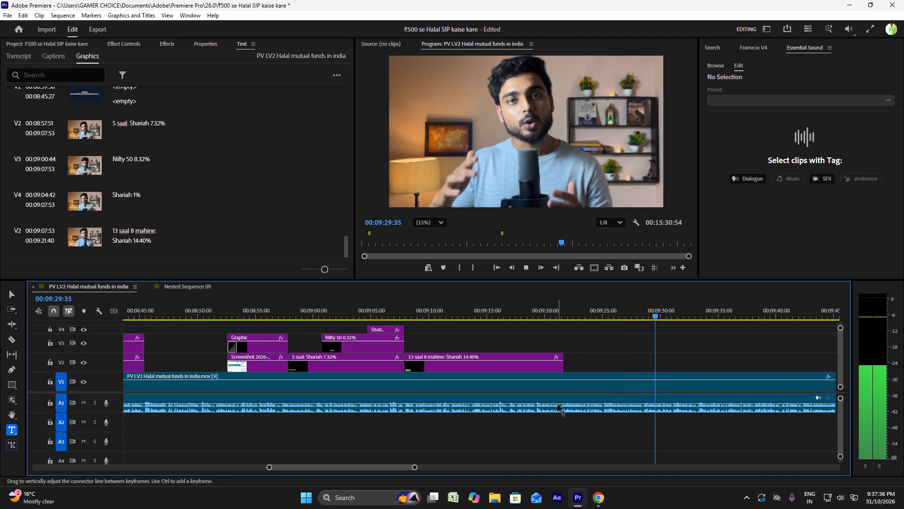
pyautogui.press('space')
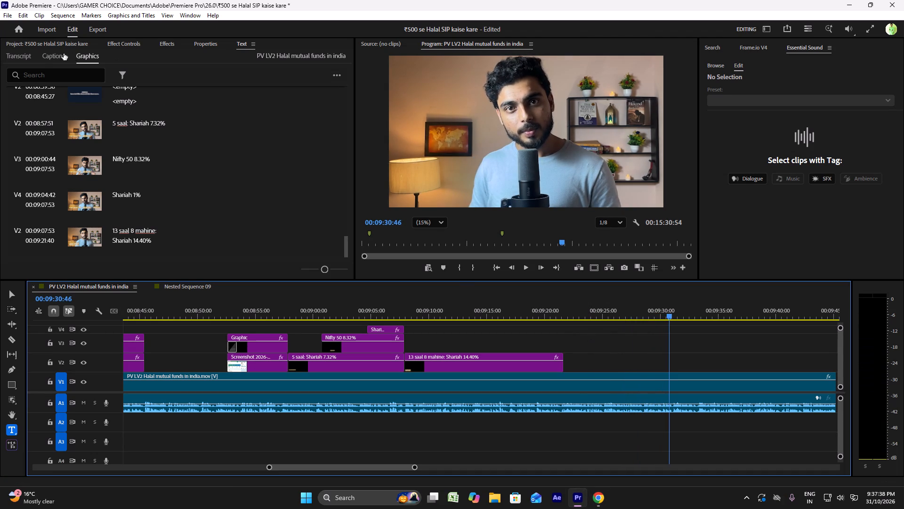
# Check the brief's next visual and place the project clip "A10 — ₹10,000 ke do tower.mp4" on V4 starting at about 00:09:27.
pyautogui.click(46, 43)
pyautogui.scroll(-4, 293, 201)
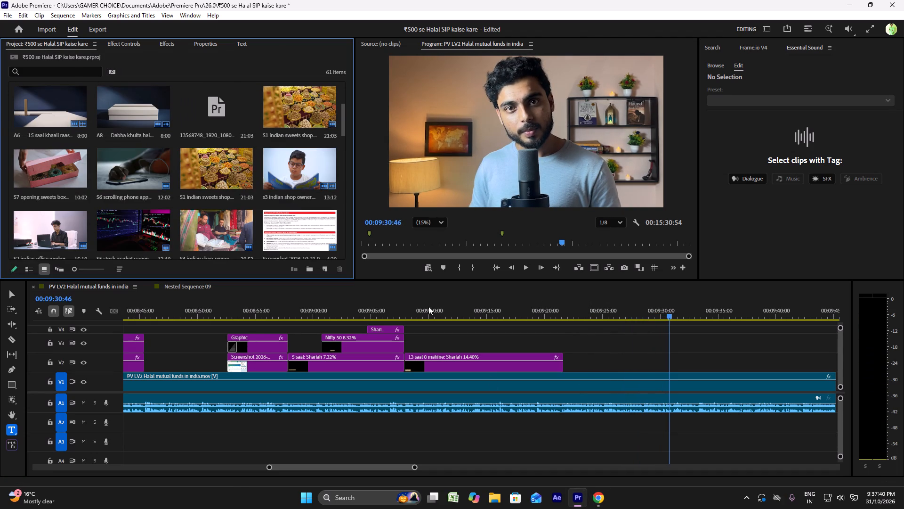
pyautogui.click(599, 504)
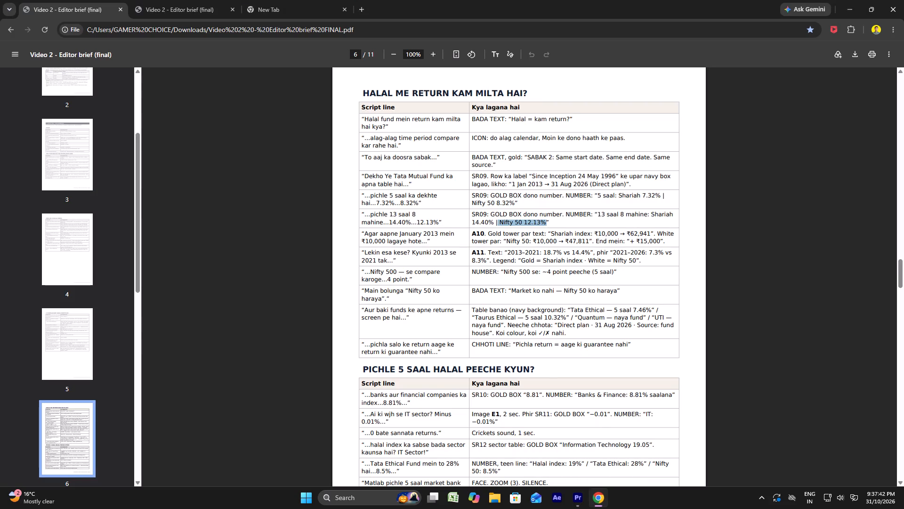
pyautogui.click(577, 498)
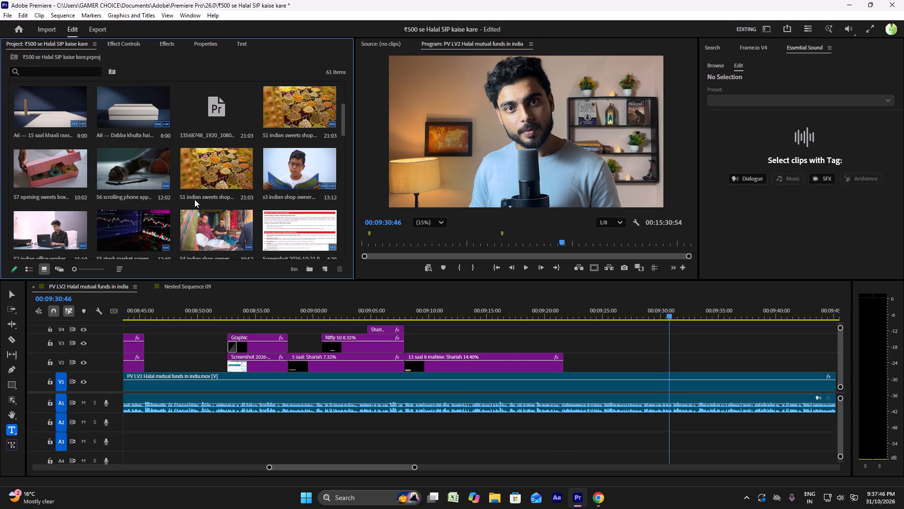
pyautogui.scroll(-1, 188, 199)
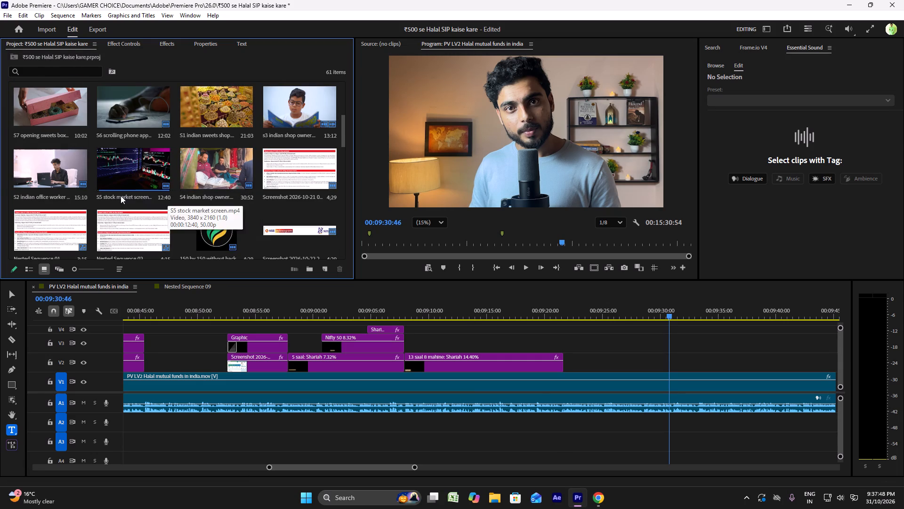
pyautogui.scroll(3, 121, 196)
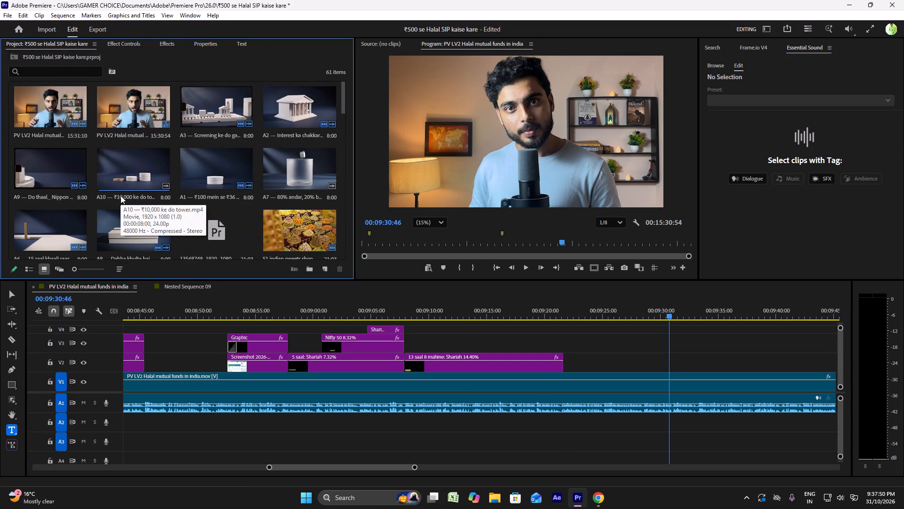
pyautogui.scroll(-1, 116, 206)
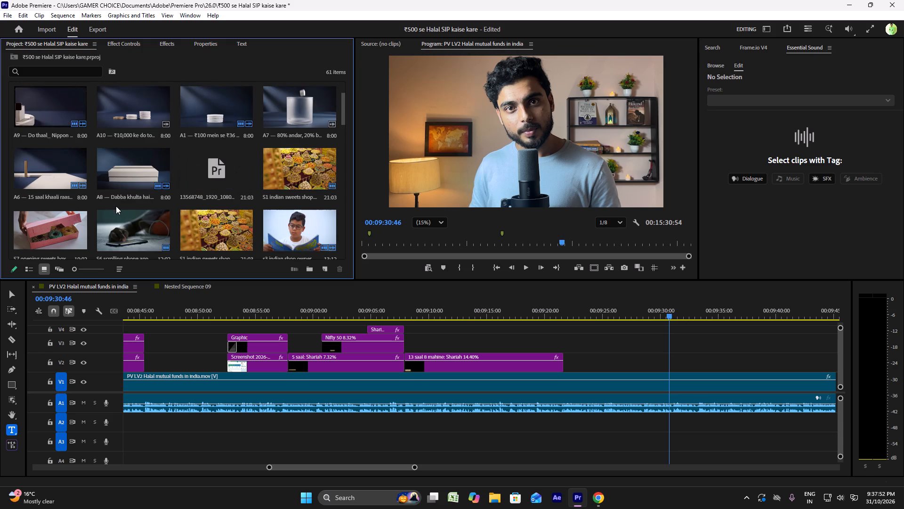
pyautogui.scroll(4, 116, 206)
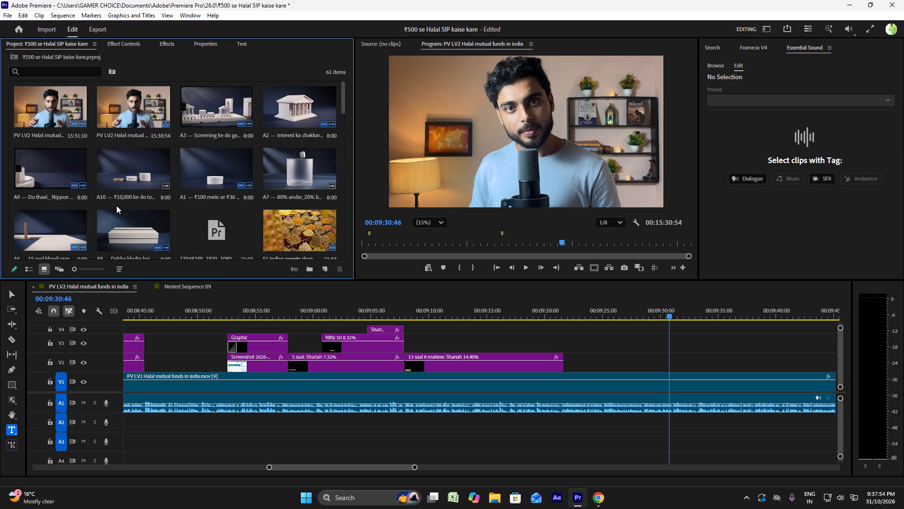
pyautogui.moveTo(127, 169); pyautogui.dragTo(516, 270)
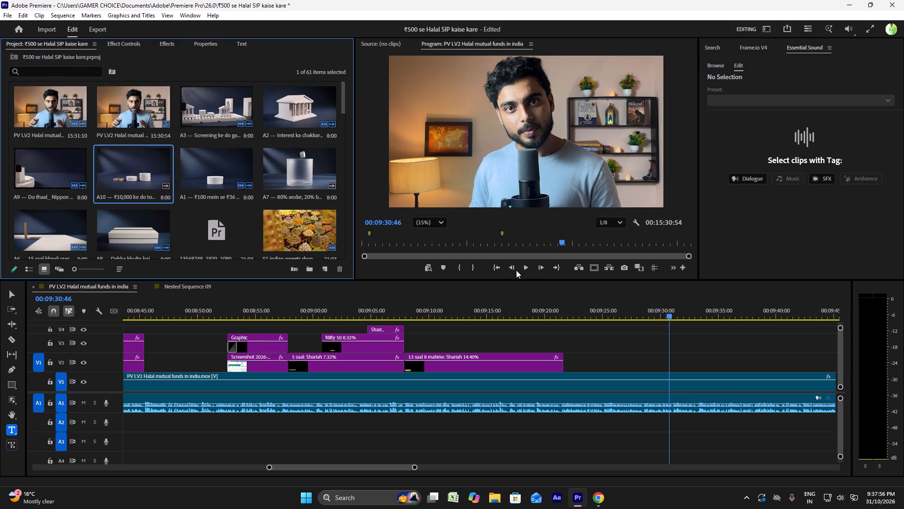
pyautogui.moveTo(516, 270); pyautogui.dragTo(621, 332)
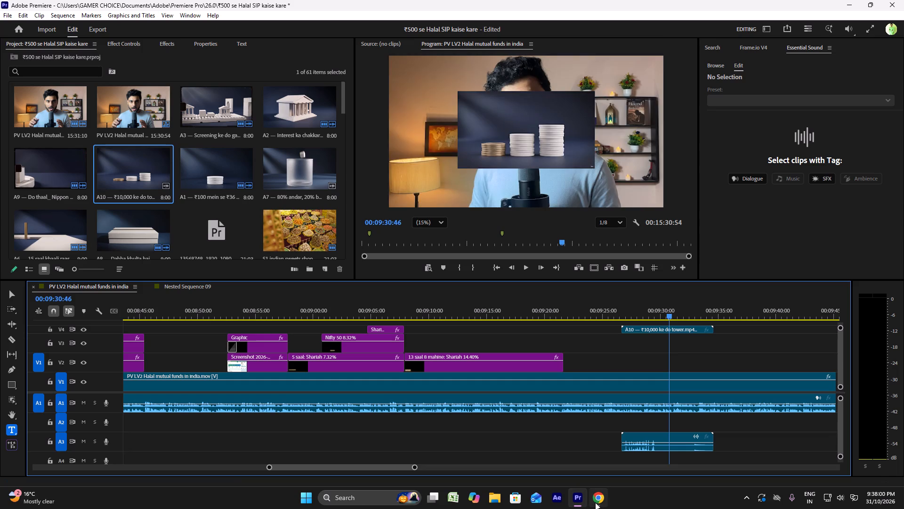
# Check the brief's A10 line, then review the earlier graphics back to about 00:07:55 and play the A9 thaal clip.
pyautogui.click(596, 502)
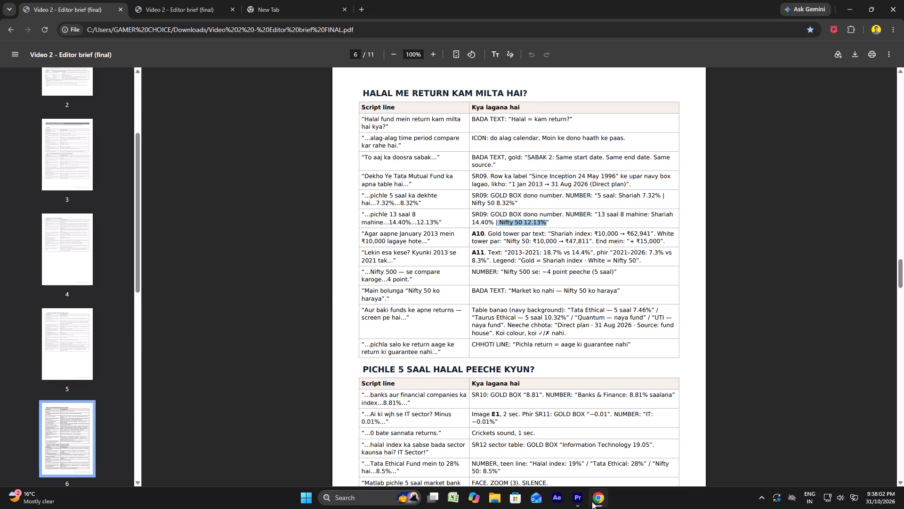
pyautogui.click(573, 499)
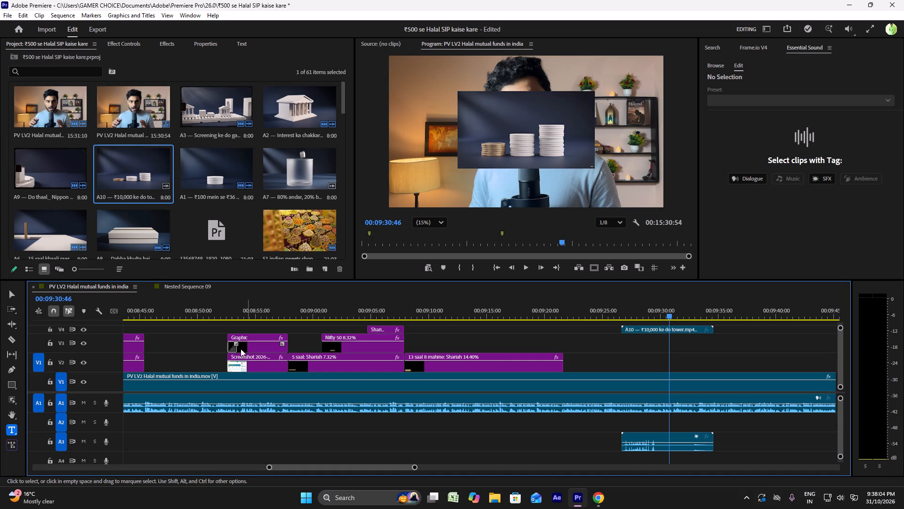
pyautogui.keyDown('alt'); pyautogui.scroll(5, 237, 349); pyautogui.keyUp('alt')
pyautogui.keyDown('alt'); pyautogui.scroll(-4, 237, 348); pyautogui.keyUp('alt')
pyautogui.scroll(5, 237, 348)
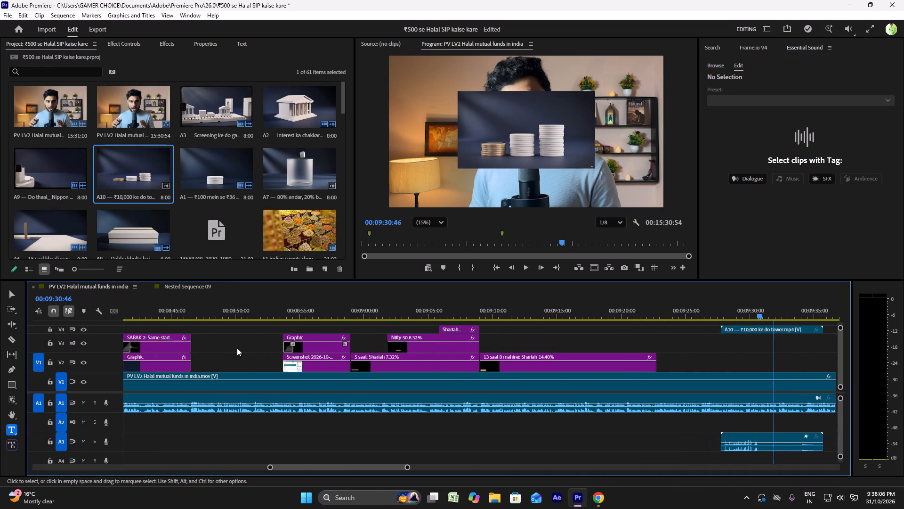
pyautogui.scroll(4, 237, 348)
pyautogui.click(233, 307)
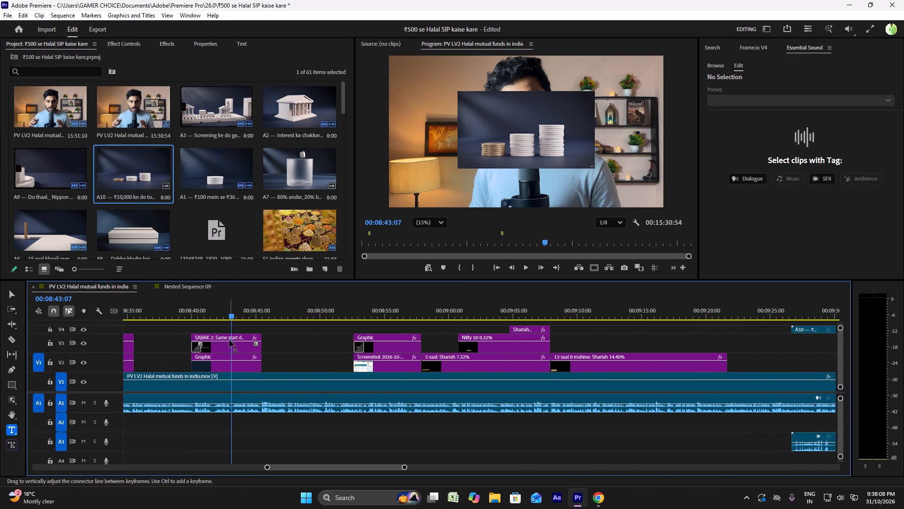
pyautogui.scroll(11, 256, 330)
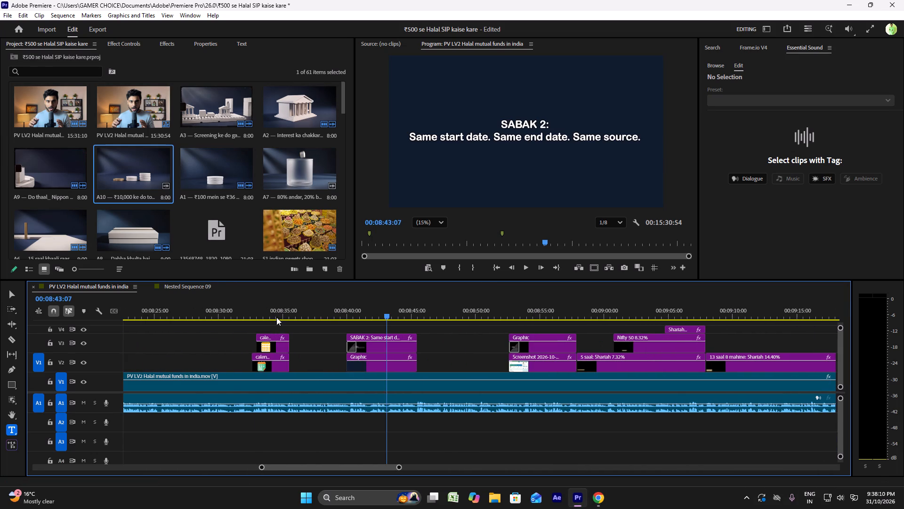
pyautogui.click(282, 311)
pyautogui.click(266, 296)
pyautogui.scroll(7, 265, 330)
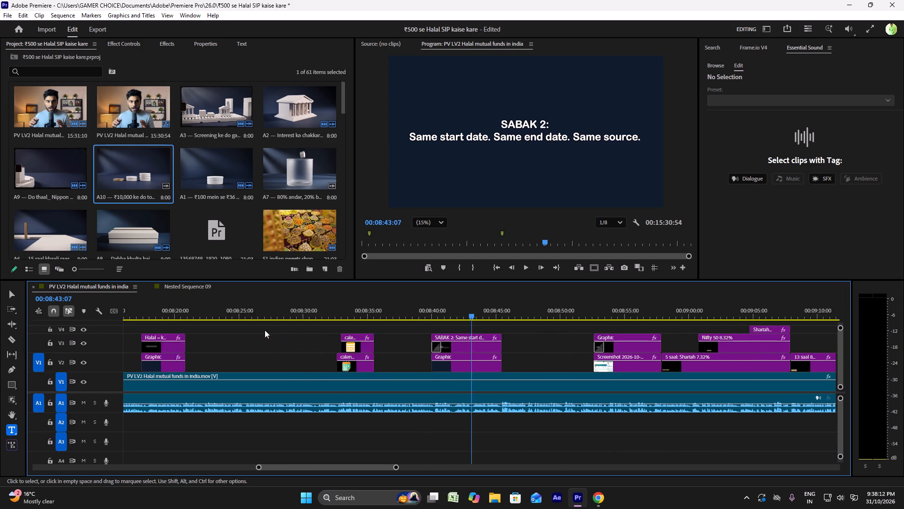
pyautogui.scroll(5, 265, 330)
pyautogui.click(244, 303)
pyautogui.scroll(6, 254, 329)
pyautogui.scroll(4, 304, 340)
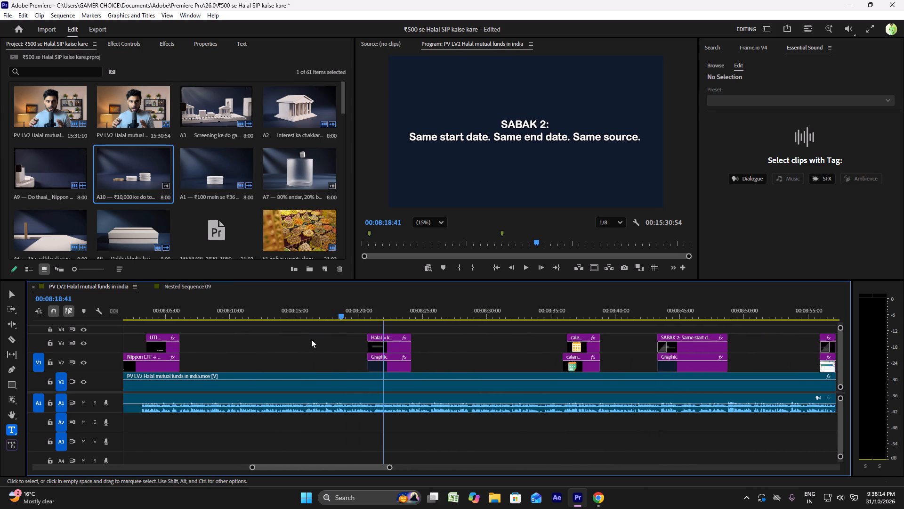
pyautogui.scroll(20, 311, 339)
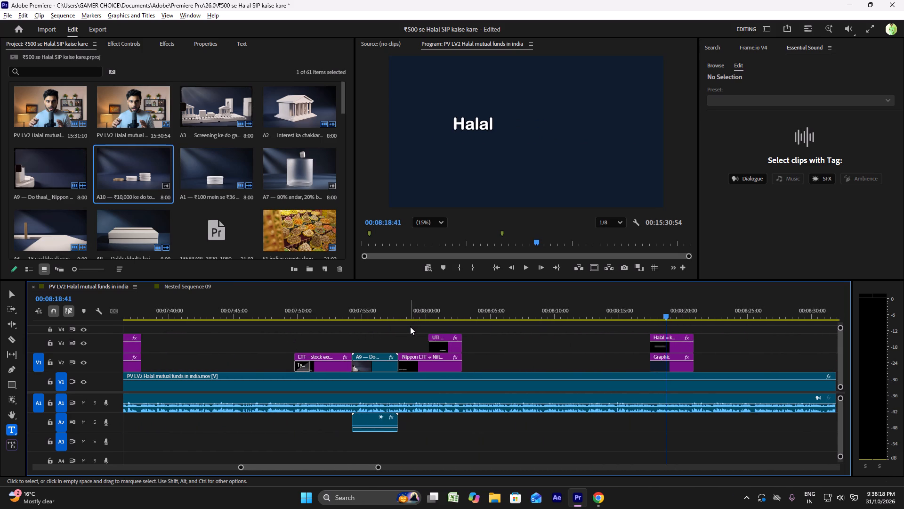
pyautogui.keyDown('alt'); pyautogui.scroll(5, 410, 327); pyautogui.keyUp('alt')
pyautogui.click(335, 307)
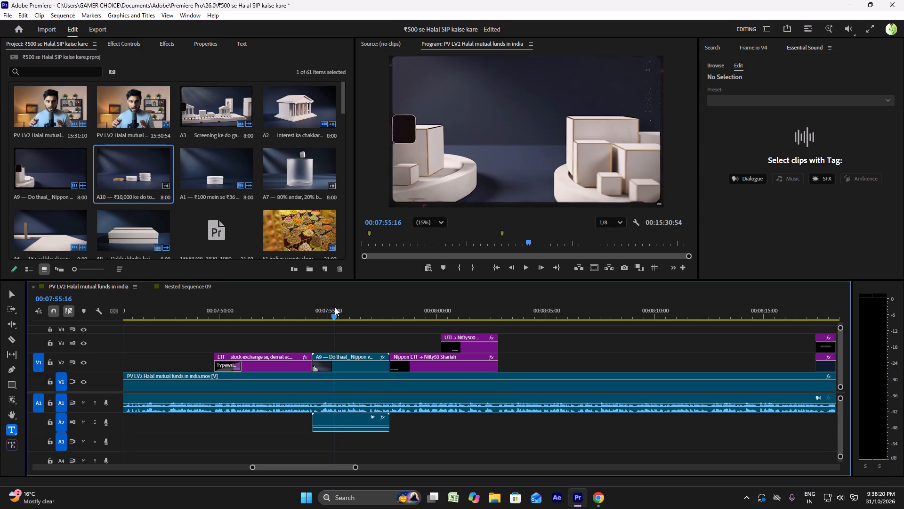
pyautogui.press('space')
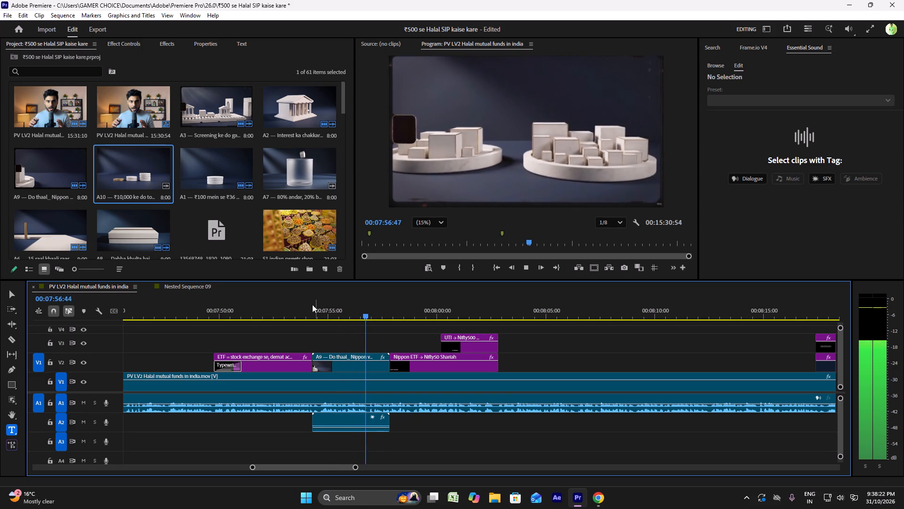
pyautogui.press('space')
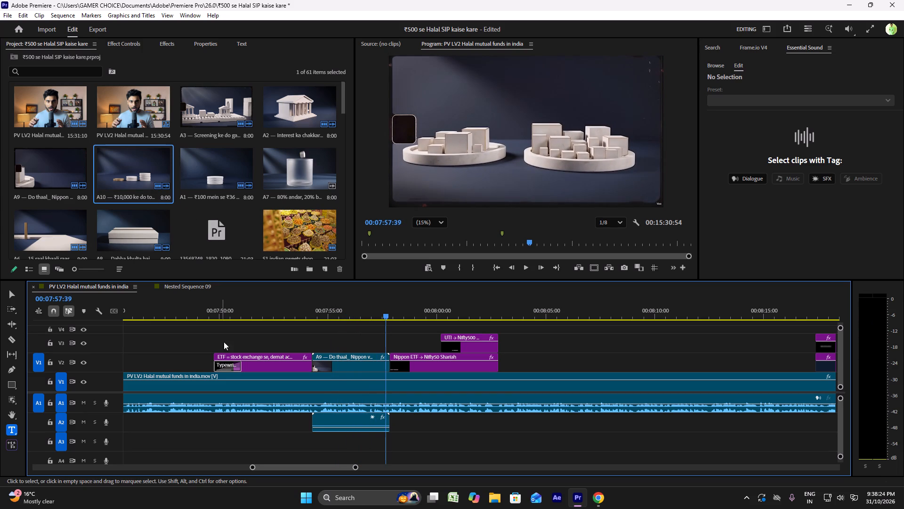
# Review the earlier sections back to about 00:06:27 and play the A8 "Dabba khulta hai" clip, then return to the A10 clip.
pyautogui.scroll(5, 234, 350)
pyautogui.scroll(20, 238, 348)
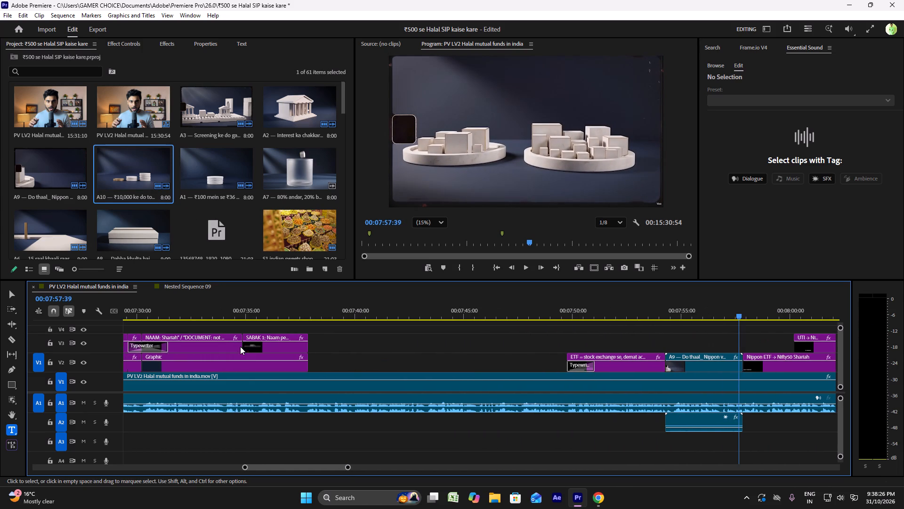
pyautogui.scroll(11, 255, 319)
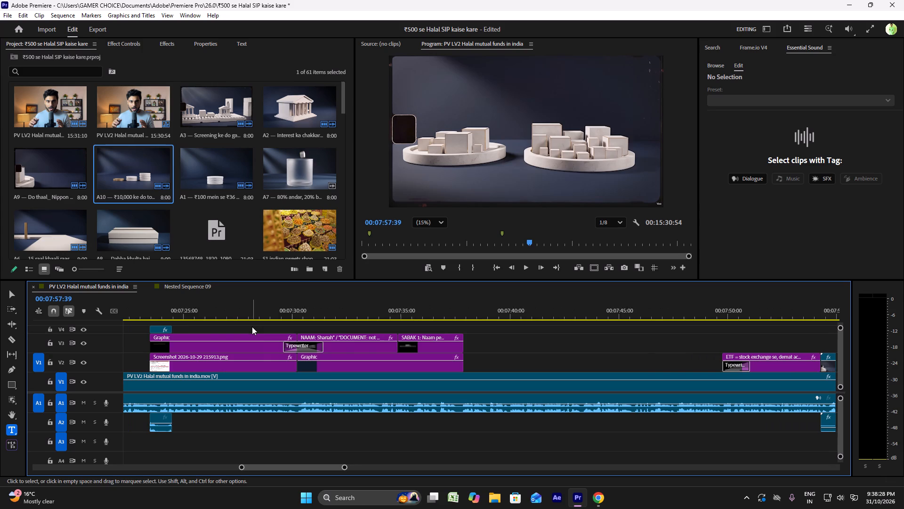
pyautogui.scroll(20, 252, 327)
pyautogui.scroll(11, 252, 327)
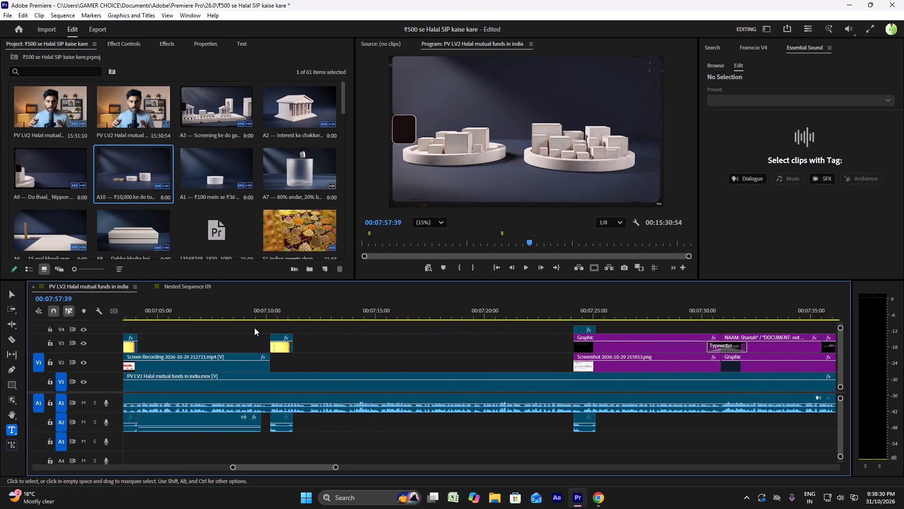
pyautogui.scroll(20, 254, 328)
pyautogui.scroll(12, 254, 328)
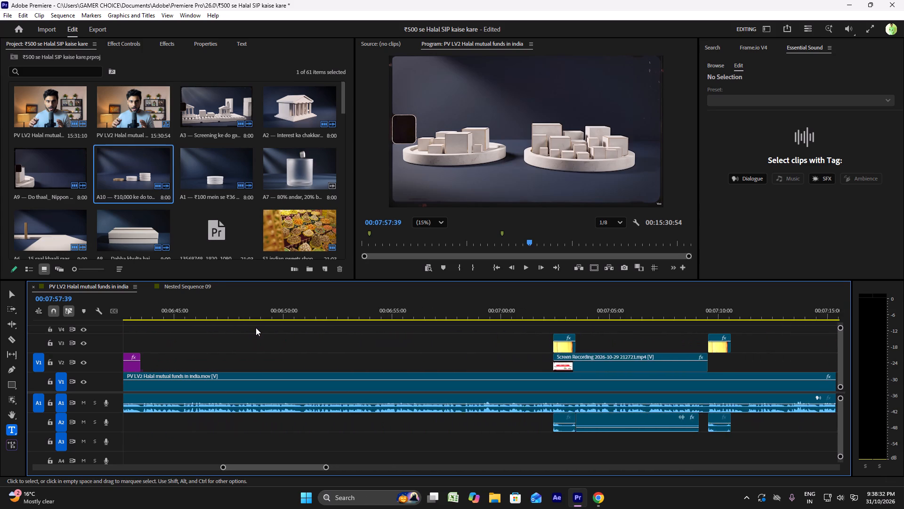
pyautogui.scroll(19, 256, 328)
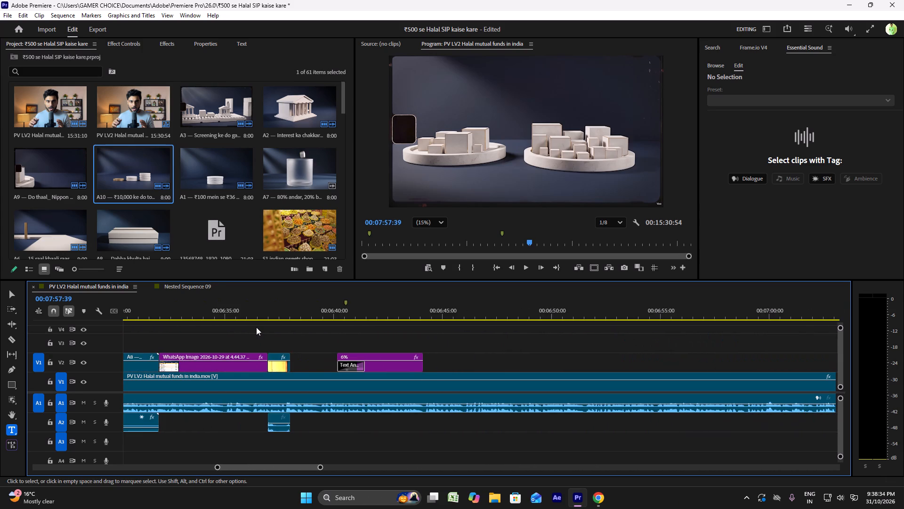
pyautogui.scroll(16, 256, 327)
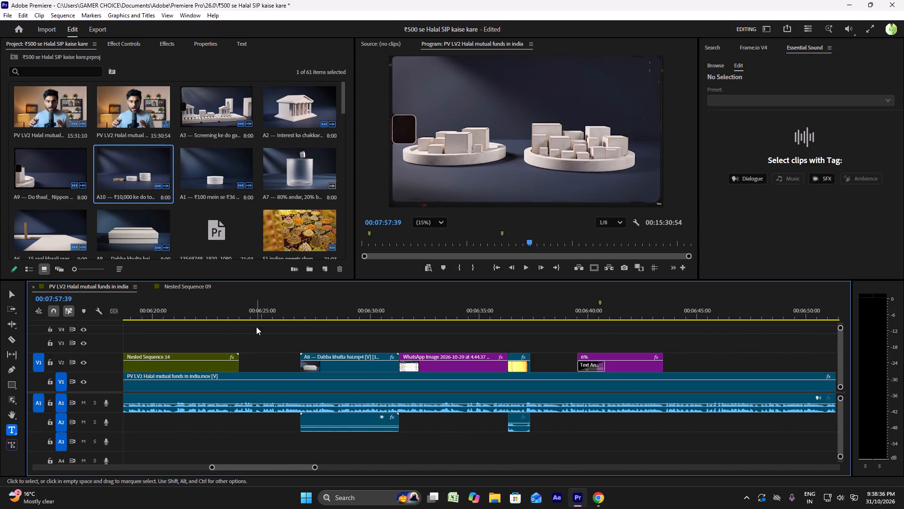
pyautogui.click(310, 316)
pyautogui.scroll(-3, 329, 340)
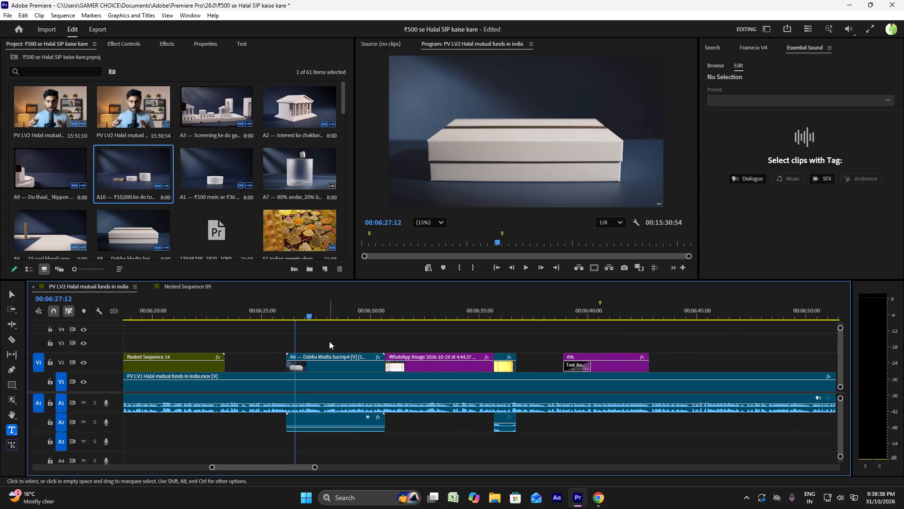
pyautogui.scroll(-13, 329, 341)
pyautogui.press('space')
pyautogui.scroll(-13, 330, 342)
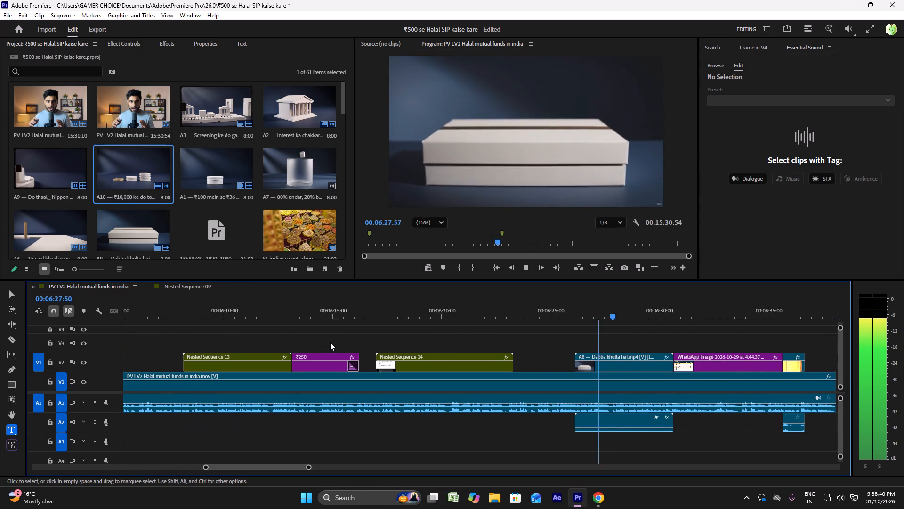
pyautogui.scroll(-17, 330, 342)
pyautogui.press('space')
pyautogui.scroll(-1, 330, 343)
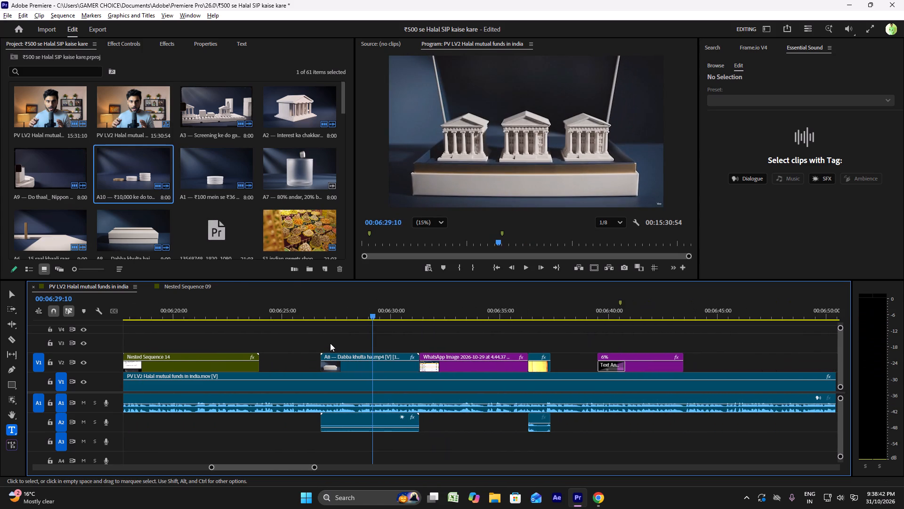
pyautogui.keyDown('alt'); pyautogui.scroll(-13, 330, 343); pyautogui.keyUp('alt')
pyautogui.scroll(-20, 330, 343)
pyautogui.scroll(-4, 330, 343)
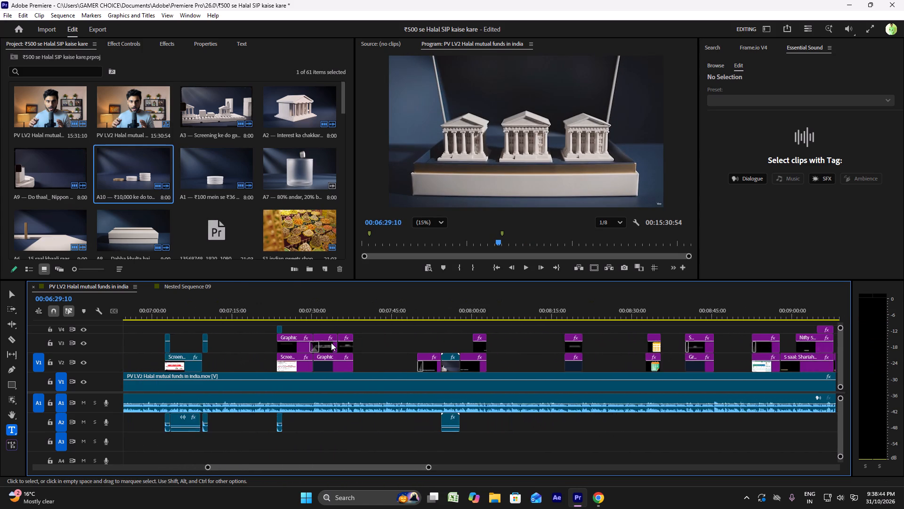
pyautogui.scroll(-20, 331, 343)
pyautogui.scroll(-20, 331, 343)
pyautogui.scroll(-2, 331, 343)
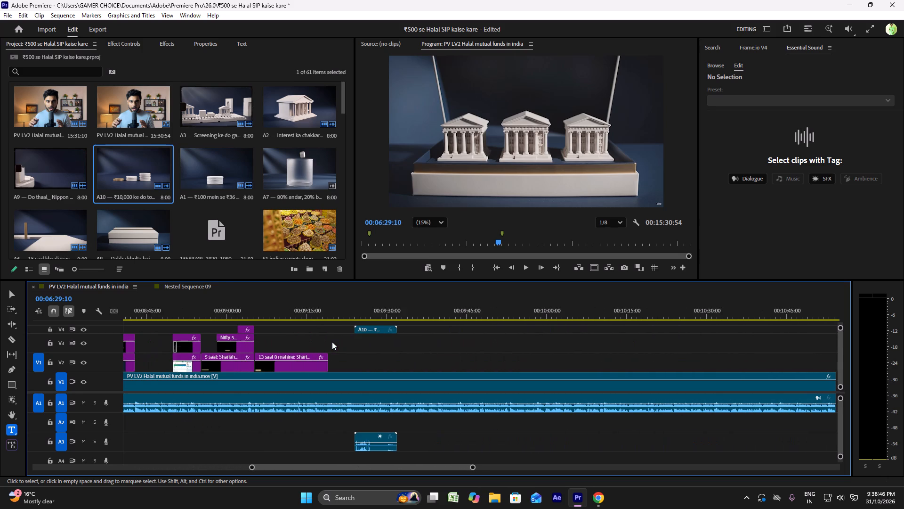
# Play into the A10 tower clip from about 00:09:23 and lower its A3 audio to -999 dB.
pyautogui.click(336, 314)
pyautogui.press('space')
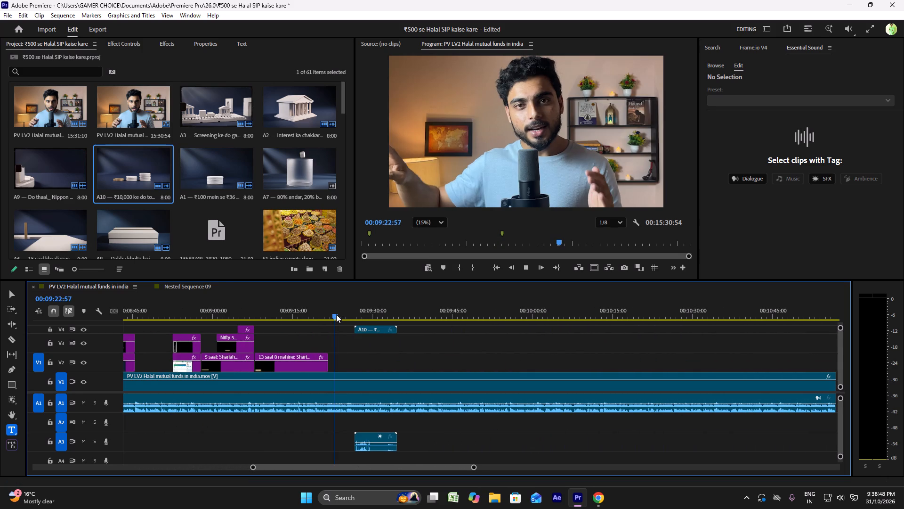
pyautogui.keyDown('alt'); pyautogui.scroll(11, 342, 326); pyautogui.keyUp('alt')
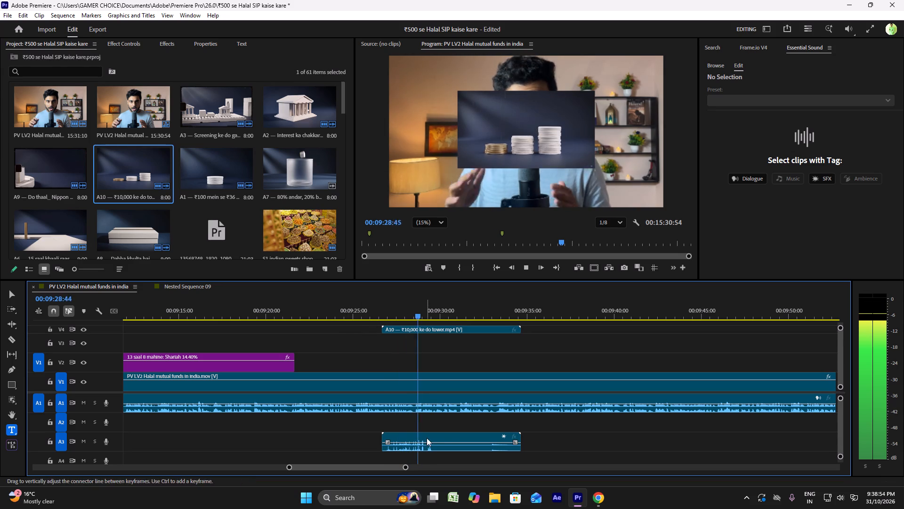
pyautogui.moveTo(428, 441); pyautogui.dragTo(431, 463)
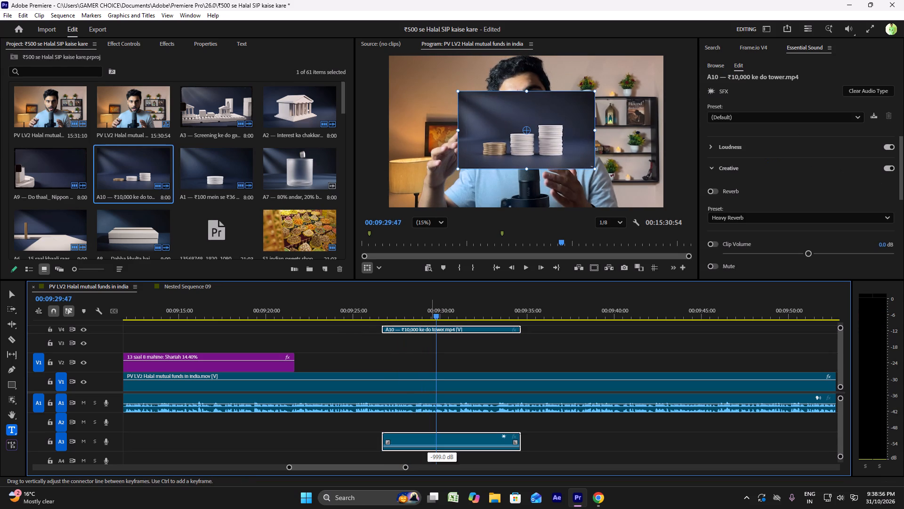
pyautogui.moveTo(431, 463); pyautogui.dragTo(430, 464)
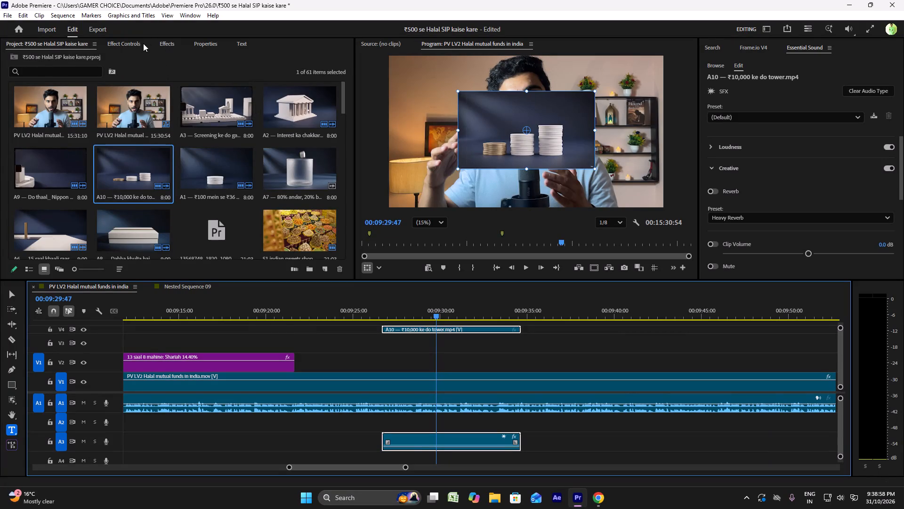
# Enlarge the A10 tower clip to fill the frame by setting its scale to about 202.
pyautogui.click(137, 45)
pyautogui.moveTo(118, 111); pyautogui.dragTo(149, 114)
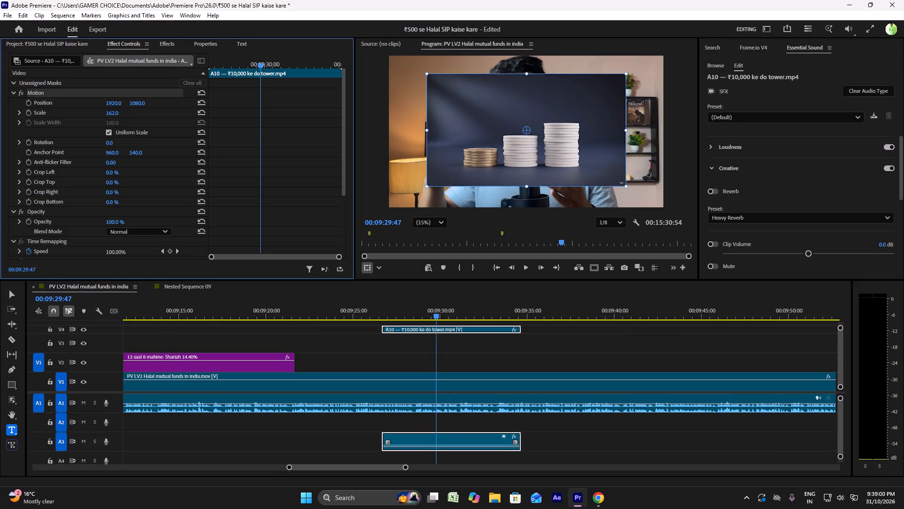
pyautogui.moveTo(149, 114); pyautogui.dragTo(168, 119)
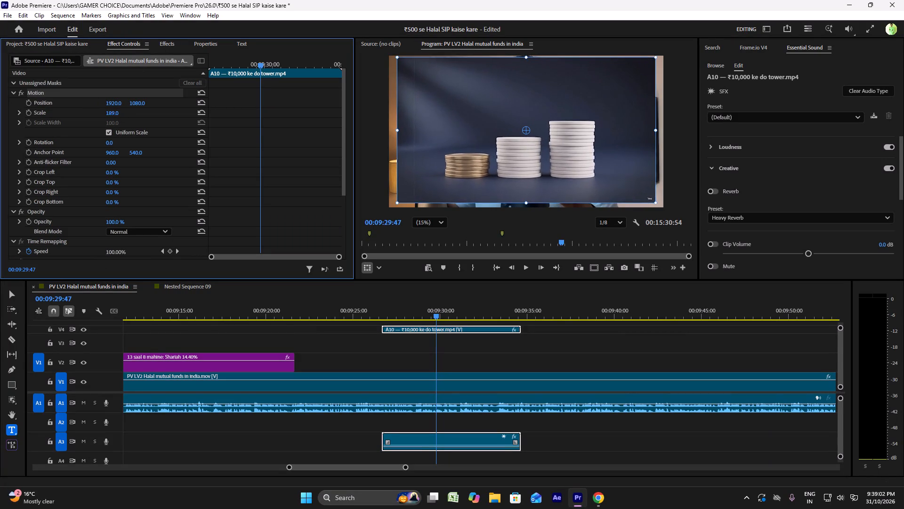
pyautogui.moveTo(168, 119); pyautogui.dragTo(172, 119)
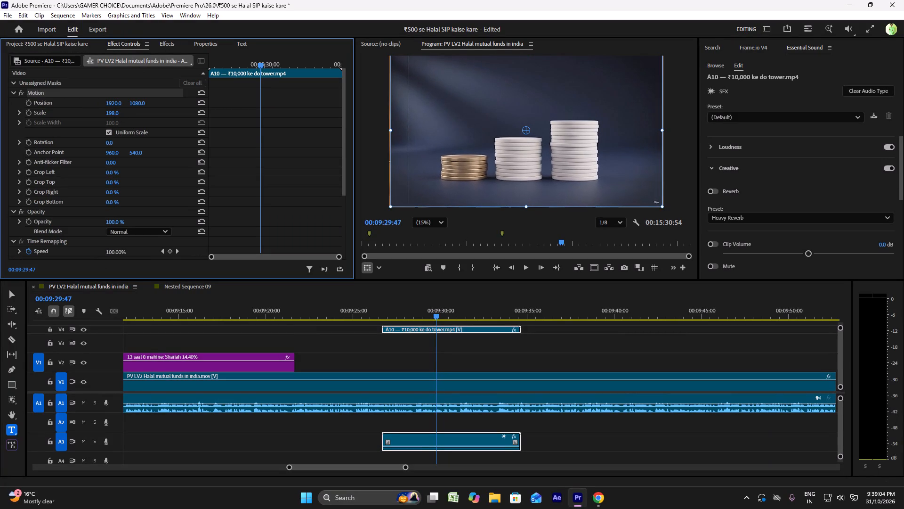
pyautogui.moveTo(172, 119); pyautogui.dragTo(174, 119)
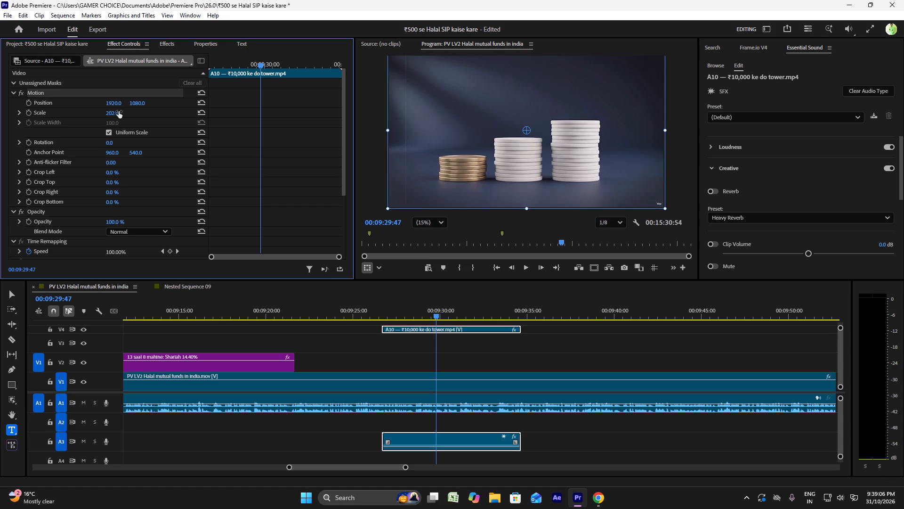
pyautogui.click(371, 361)
# Play back the enlarged A10 clip and the speech around it, up to about 00:09:45, to check the clip's timing.
pyautogui.press('space')
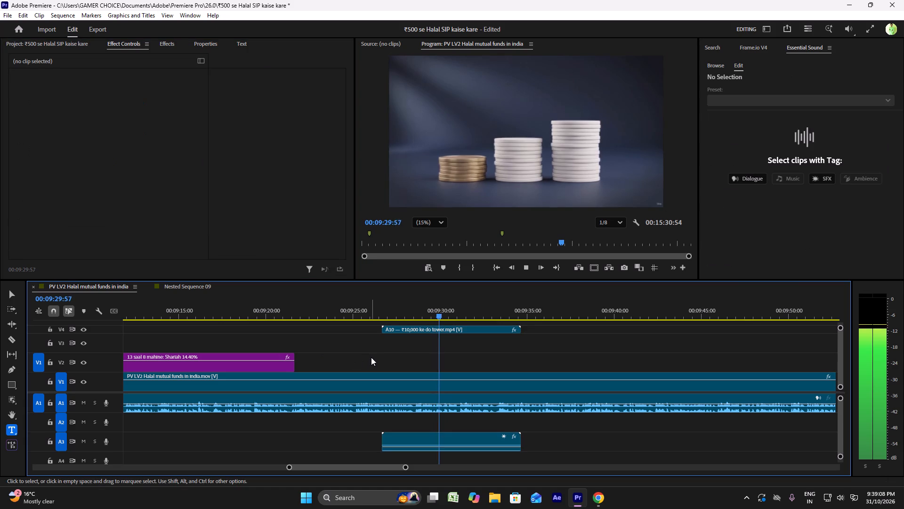
pyautogui.click(372, 314)
pyautogui.press('space')
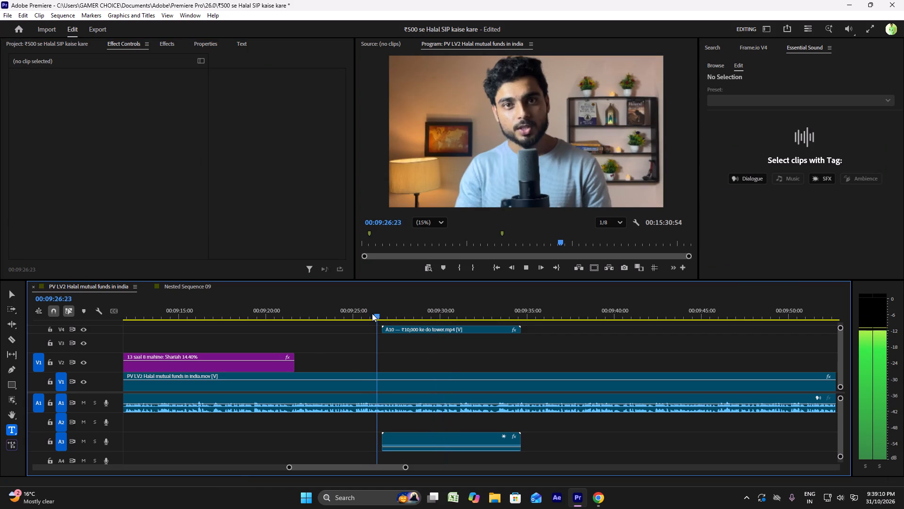
pyautogui.click(248, 309)
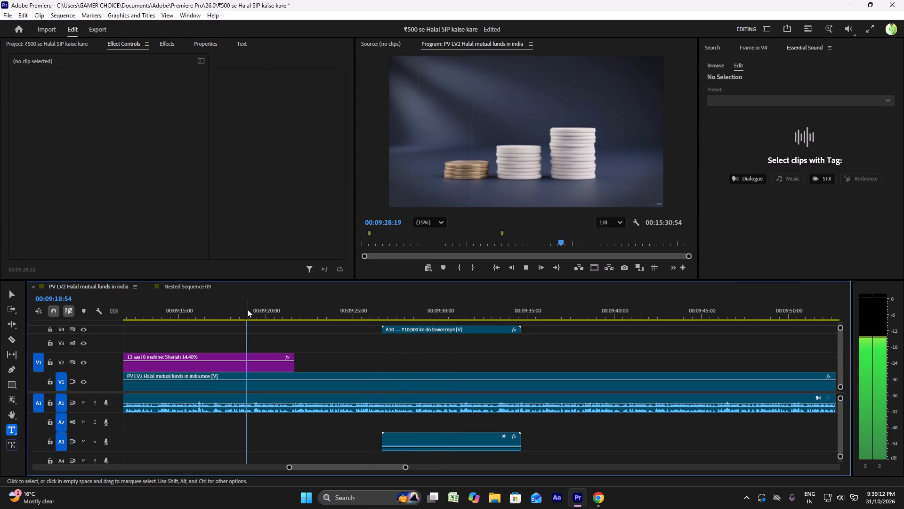
pyautogui.press('space')
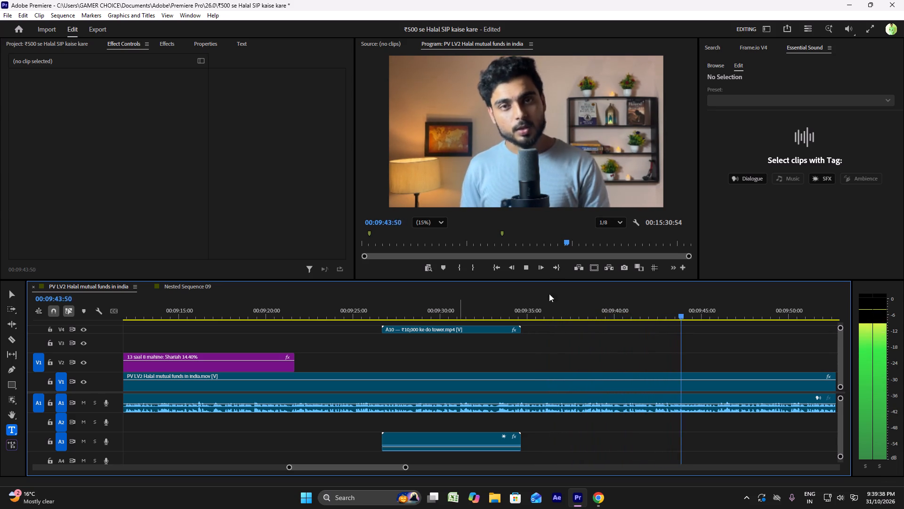
pyautogui.click(524, 266)
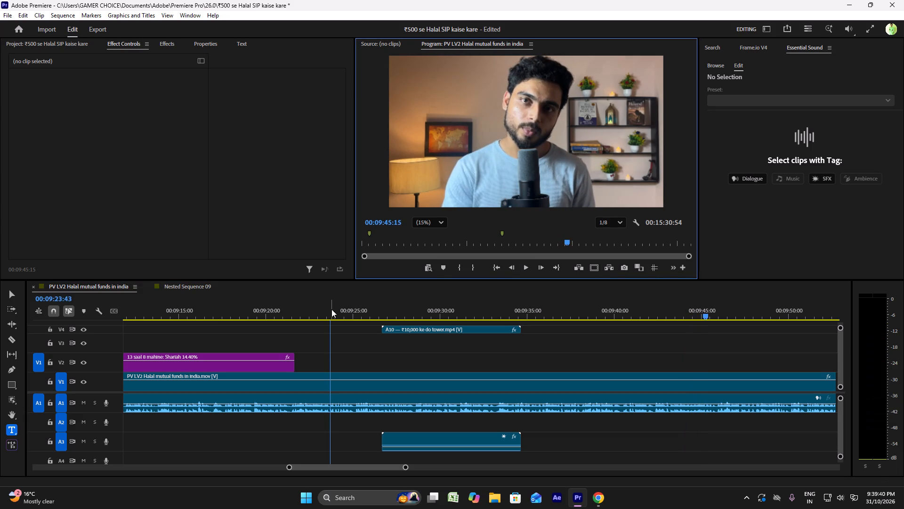
# Move the A10 tower clip's video from track V4 down to V2, keeping its timing.
pyautogui.click(331, 309)
pyautogui.moveTo(445, 331); pyautogui.dragTo(446, 357)
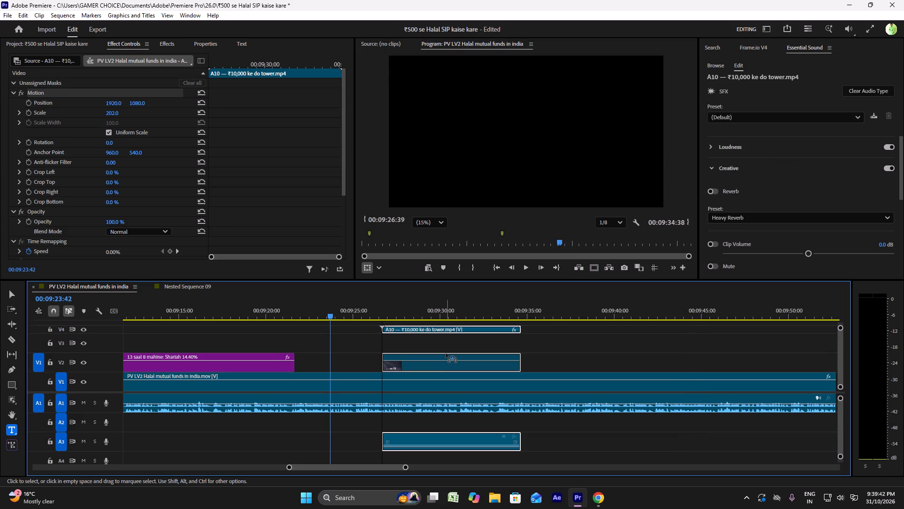
# Replay the speech from about 00:09:20 and shift the A10 clip later so it starts at about 00:09:28.
pyautogui.click(283, 302)
pyautogui.press('space')
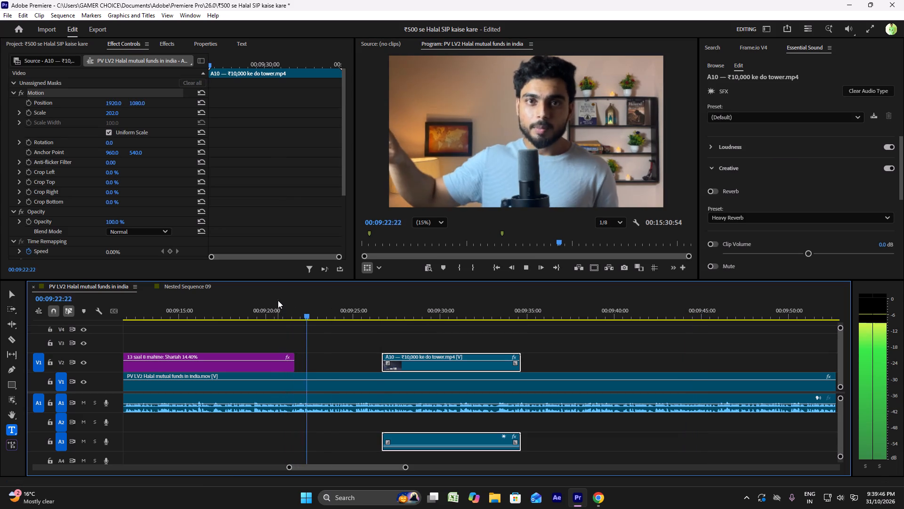
pyautogui.click(274, 308)
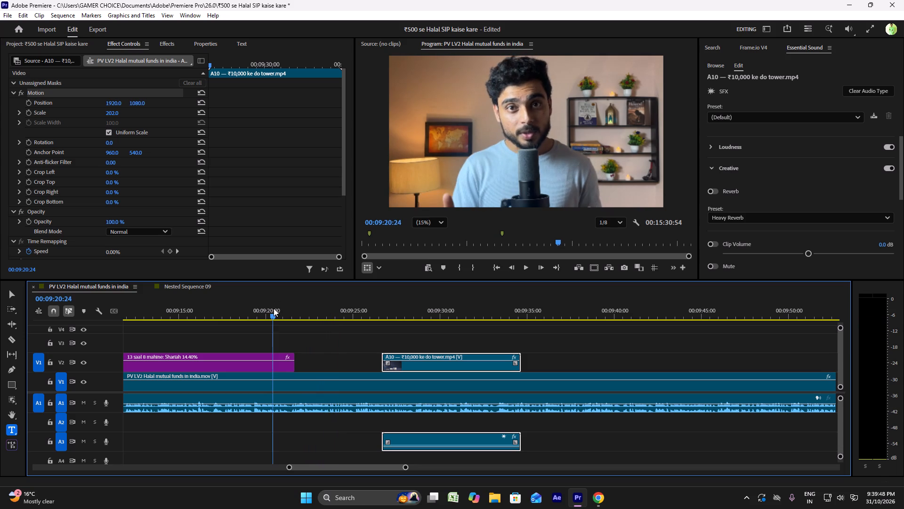
pyautogui.press('space')
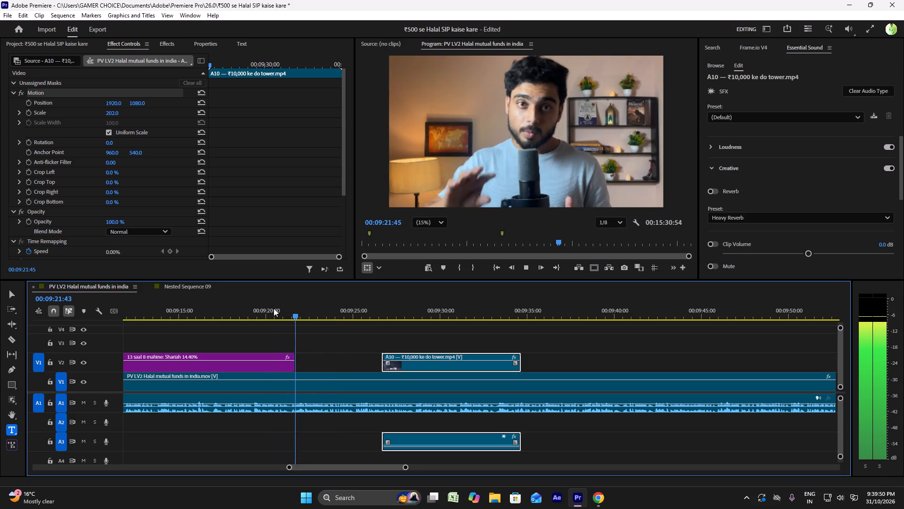
pyautogui.click(274, 309)
pyautogui.press('space')
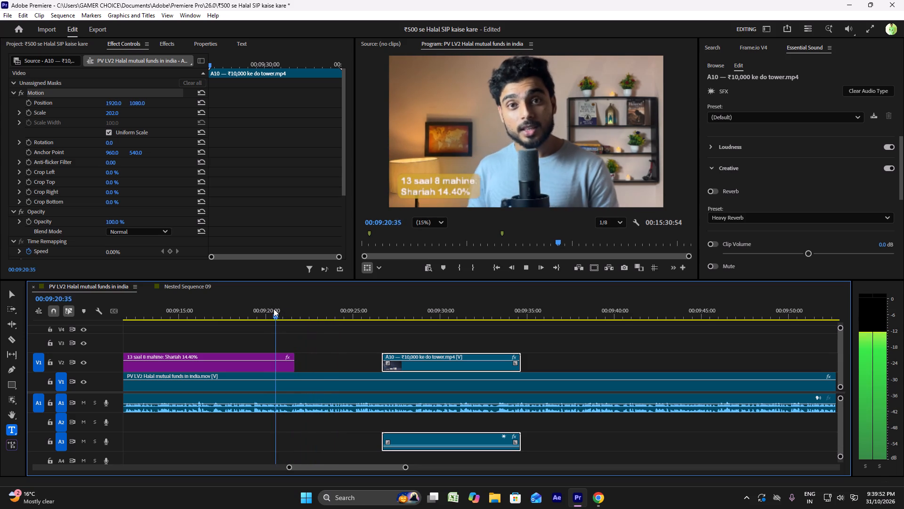
pyautogui.click(274, 309)
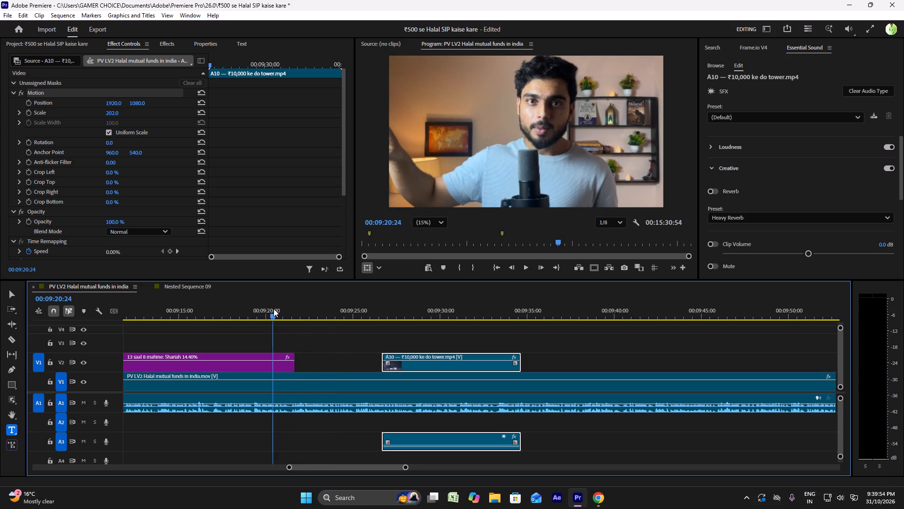
pyautogui.press('space')
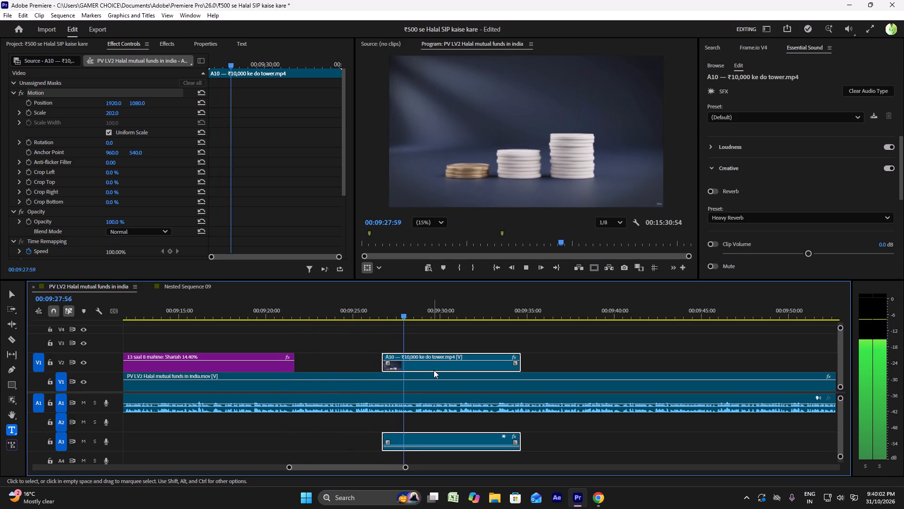
pyautogui.press('space')
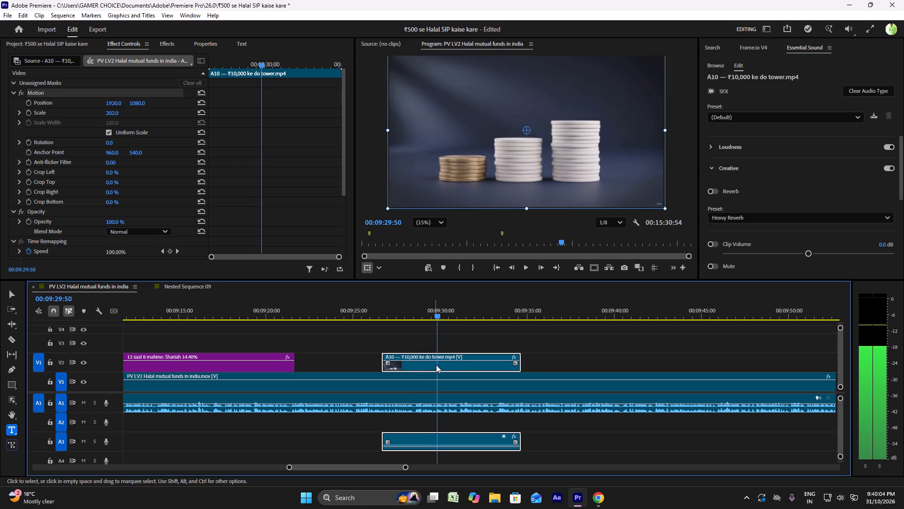
pyautogui.moveTo(438, 365); pyautogui.dragTo(469, 365)
# Play through the shifted A10 clip up to about 00:09:41 to check its timing against the speech.
pyautogui.click(397, 314)
pyautogui.press('space')
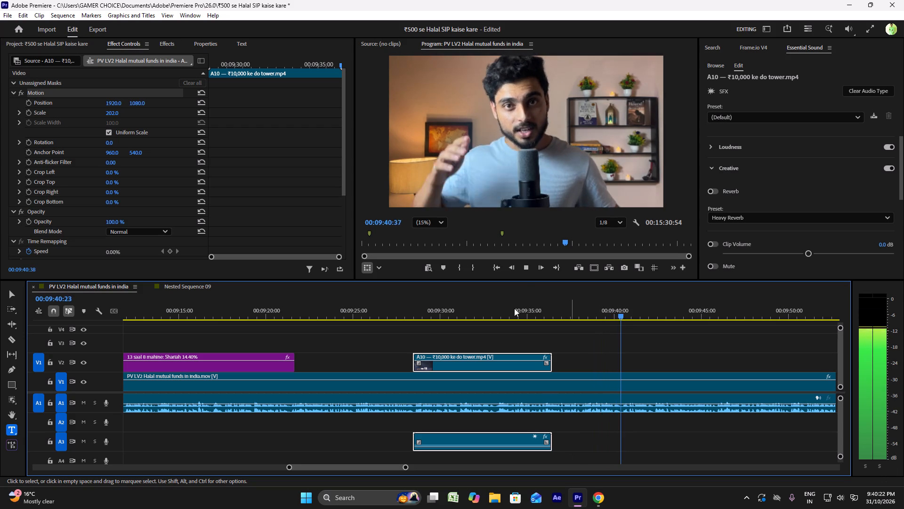
pyautogui.click(524, 266)
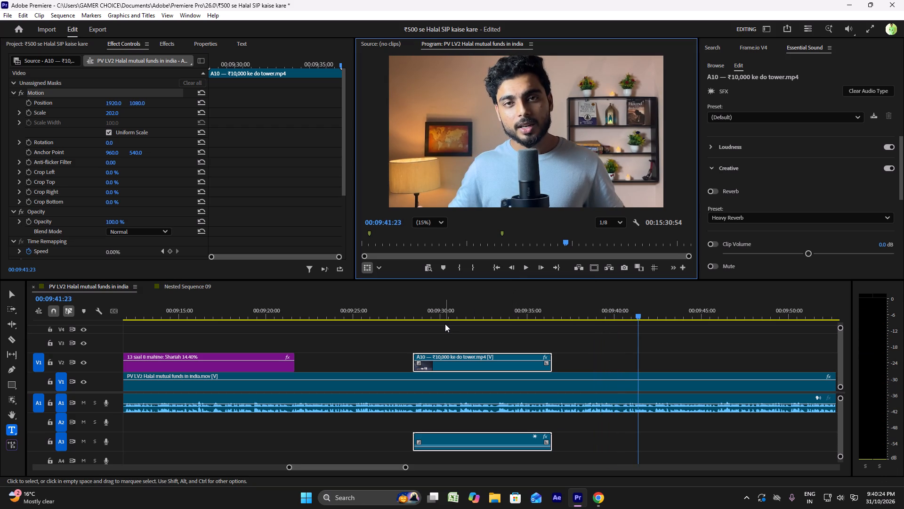
# Duplicate the "13 saal 8 mahine: Shariah 14.40%" title onto V3 from about 00:09:10 and extend the V2 original to about 00:09:18.
pyautogui.scroll(20, 396, 358)
pyautogui.scroll(2, 396, 358)
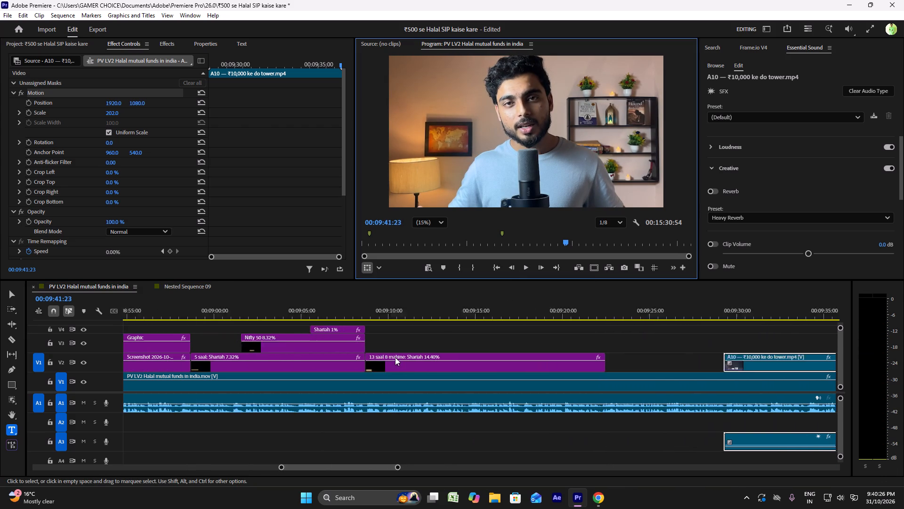
pyautogui.scroll(2, 395, 357)
pyautogui.click(379, 309)
pyautogui.press('space')
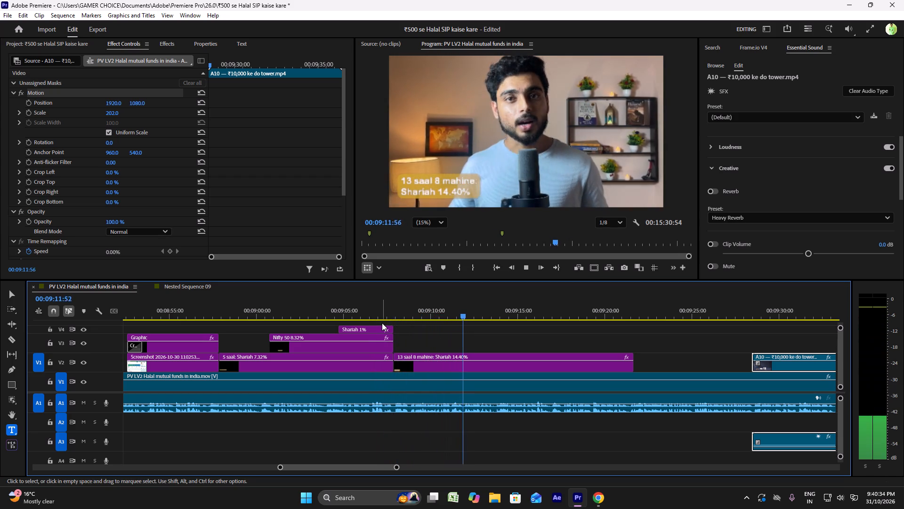
pyautogui.press('space')
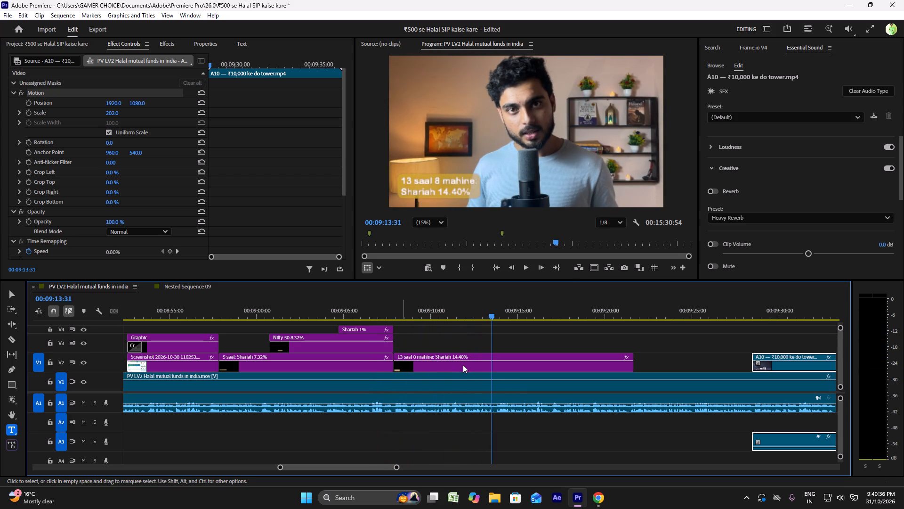
pyautogui.click(469, 369)
pyautogui.hotkey('ctrl', 'c')
pyautogui.keyDown('ctrl'); pyautogui.click(450, 302); pyautogui.keyUp('ctrl')
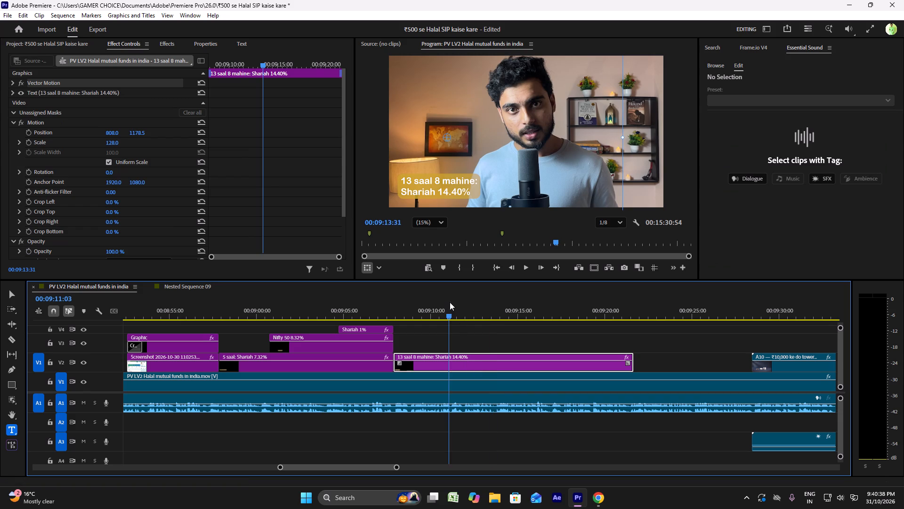
pyautogui.hotkey('ctrl', 'v')
pyautogui.moveTo(470, 363); pyautogui.dragTo(469, 338)
pyautogui.click(462, 306)
pyautogui.moveTo(467, 346); pyautogui.dragTo(449, 343)
pyautogui.moveTo(452, 361); pyautogui.dragTo(581, 361)
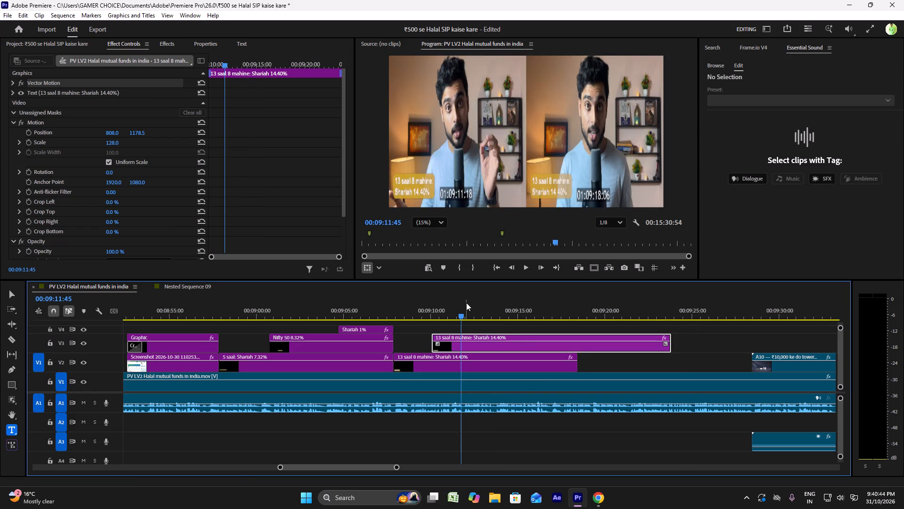
# Place the V3 title copy beside the original by setting its horizontal position to 2023.
pyautogui.click(491, 343)
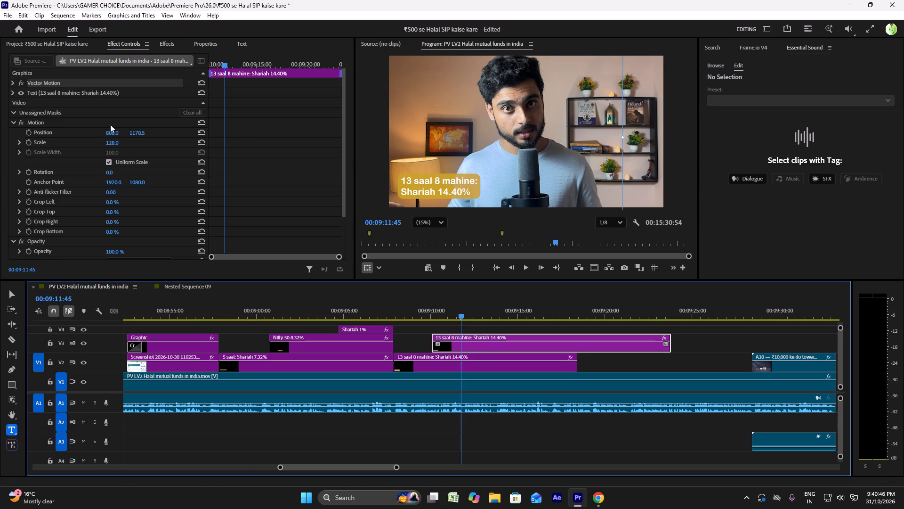
pyautogui.moveTo(108, 132); pyautogui.dragTo(267, 148)
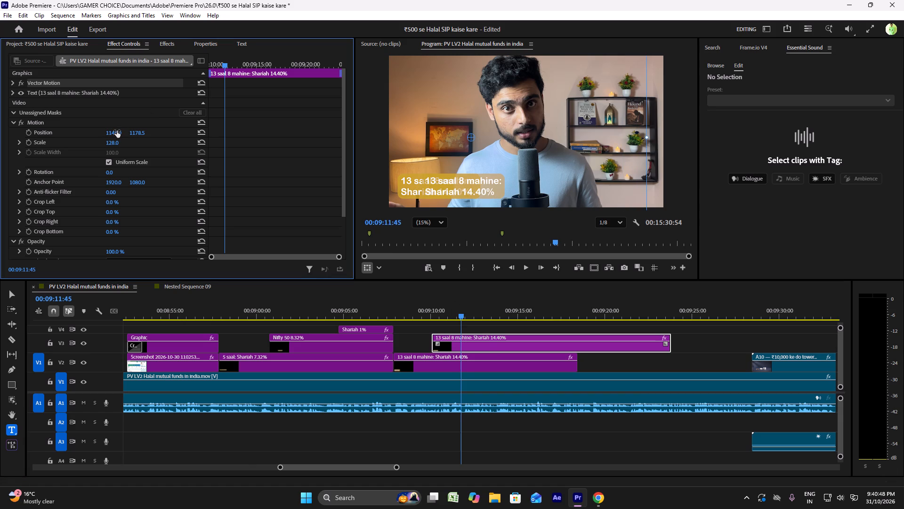
pyautogui.moveTo(117, 131); pyautogui.dragTo(489, 140)
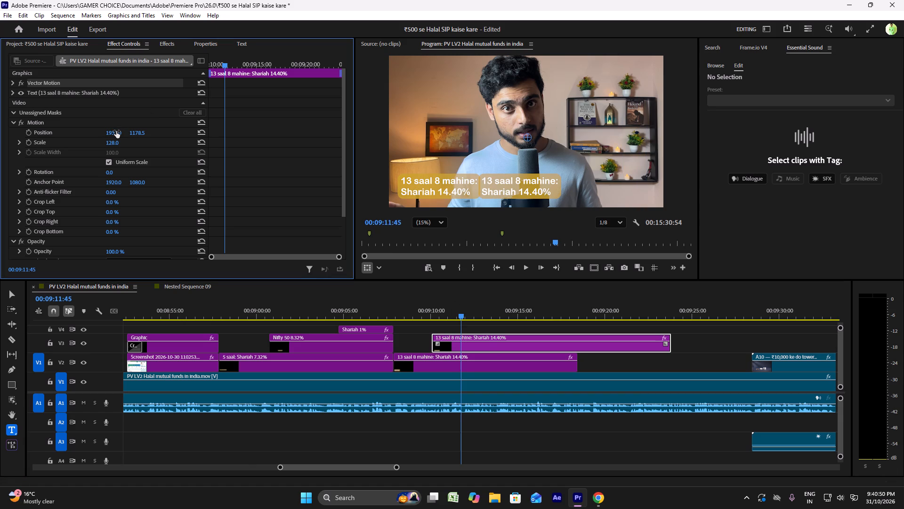
pyautogui.moveTo(114, 131); pyautogui.dragTo(188, 133)
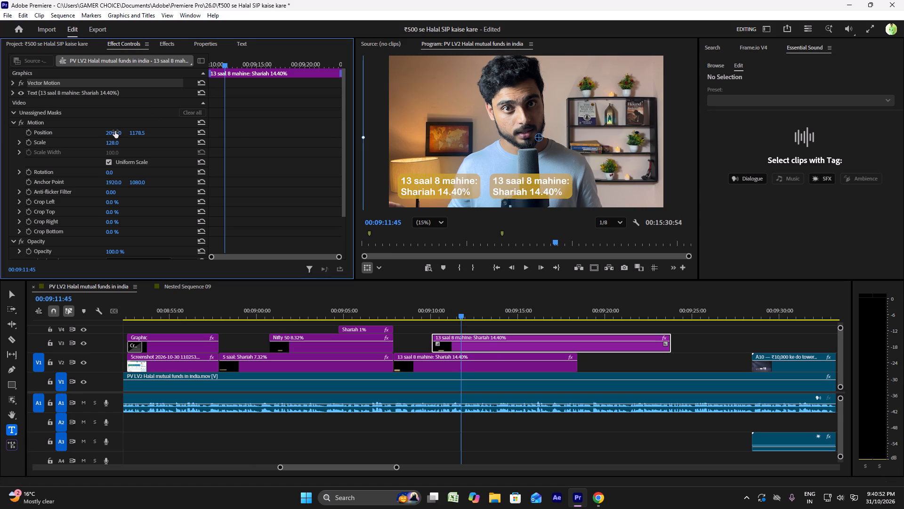
pyautogui.moveTo(114, 131); pyautogui.dragTo(81, 129)
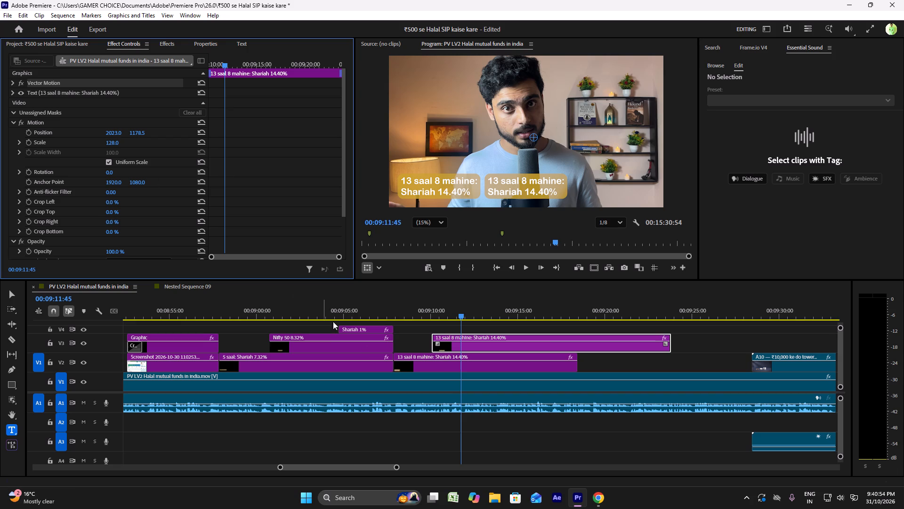
# Play back the two side-by-side titles from about 00:09:07, replaying around 00:09:10 to check the copy's start against the speech.
pyautogui.click(383, 304)
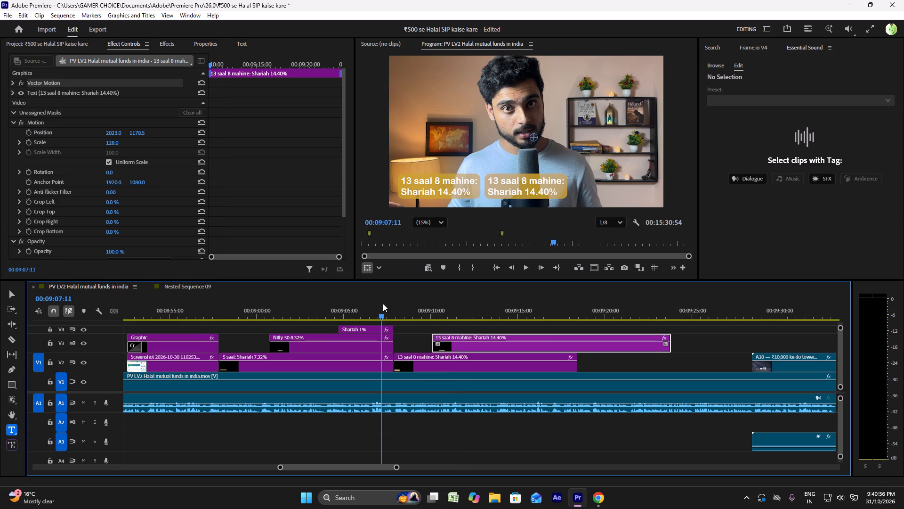
pyautogui.press('space')
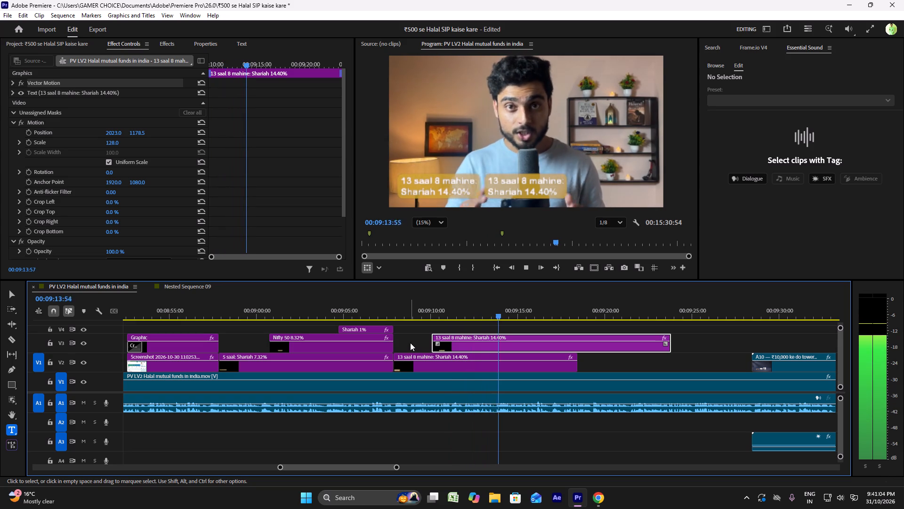
pyautogui.press('space')
pyautogui.click(415, 348)
pyautogui.click(428, 312)
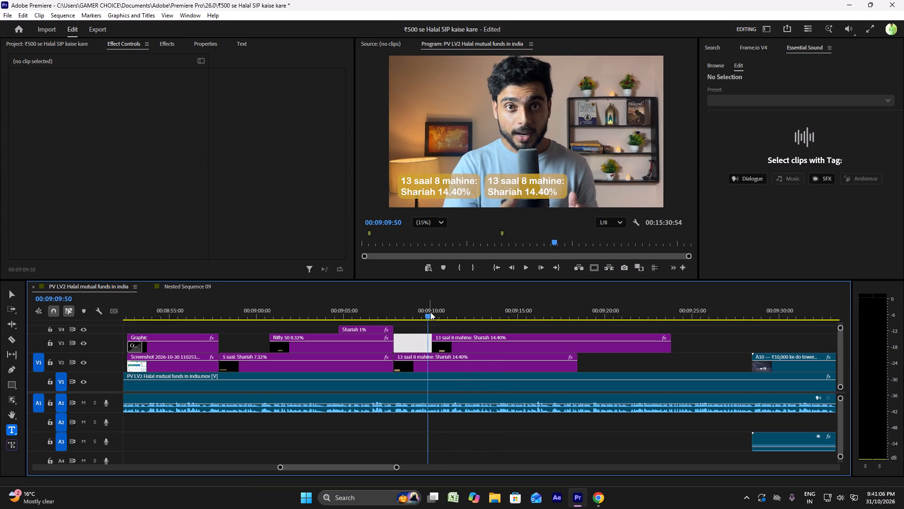
pyautogui.click(430, 312)
pyautogui.click(437, 324)
pyautogui.press('space')
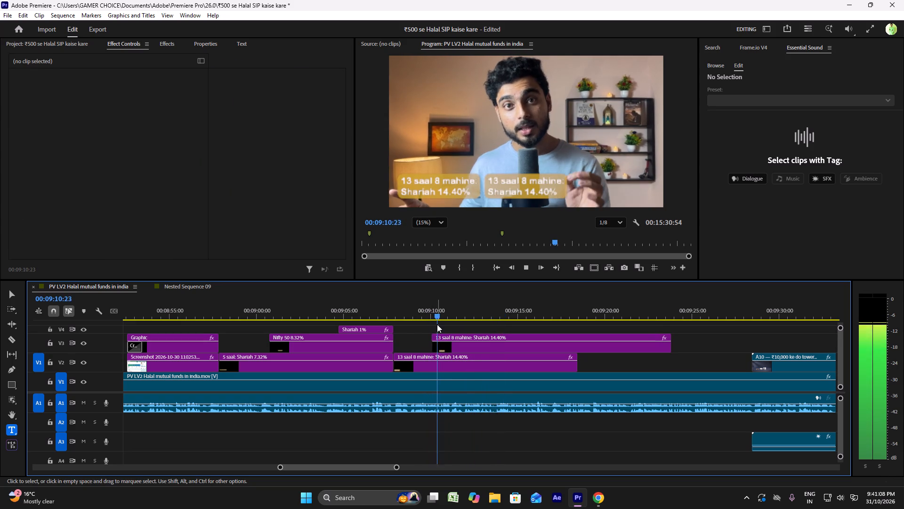
pyautogui.press('space')
# Consult the "13 saal 8 mahine" line in the editor brief in Chrome, and replay the speech from about 00:09:10 in Premiere Pro.
pyautogui.click(592, 492)
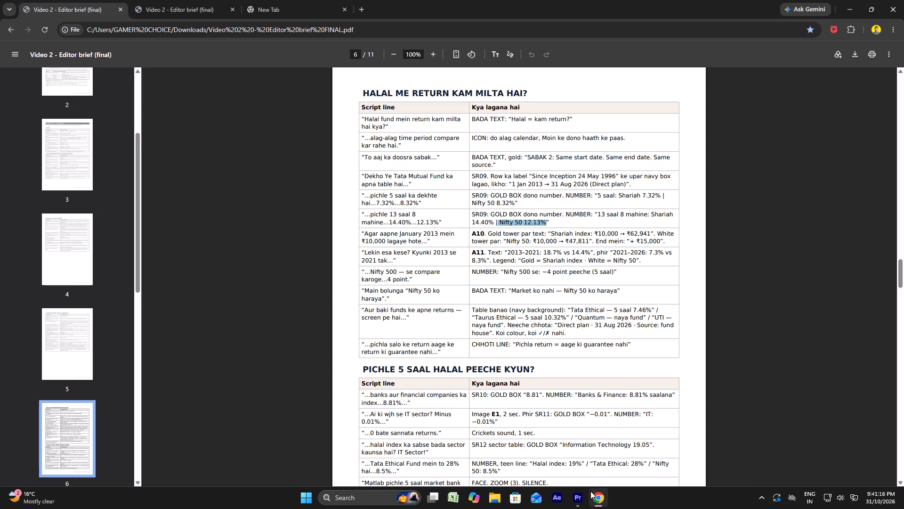
pyautogui.click(594, 507)
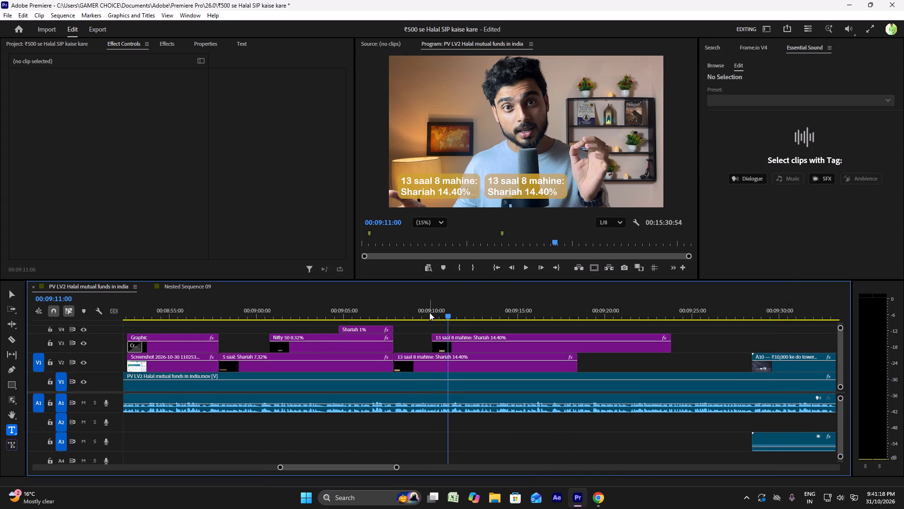
pyautogui.click(429, 312)
pyautogui.press('space')
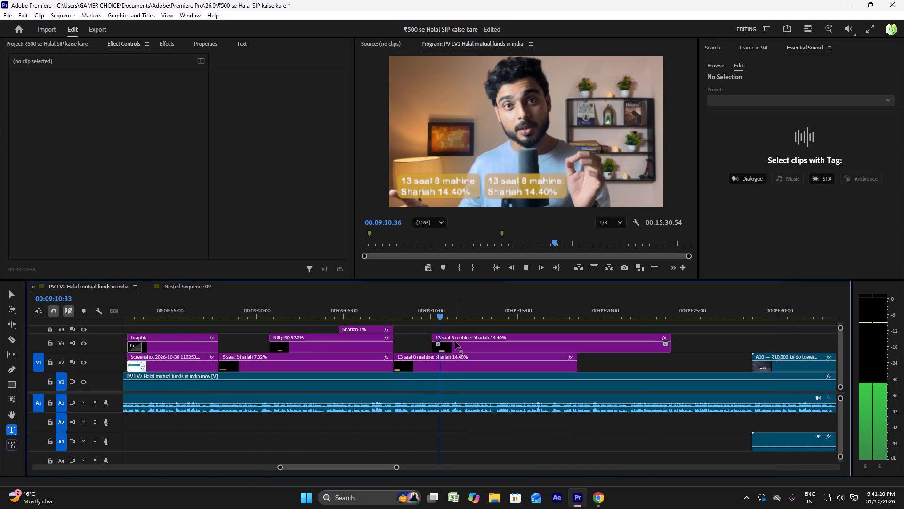
pyautogui.press('space')
# Edit the V3 copy of the "13 saal 8 mahine" title so that its text starts with 2013.
pyautogui.click(455, 342)
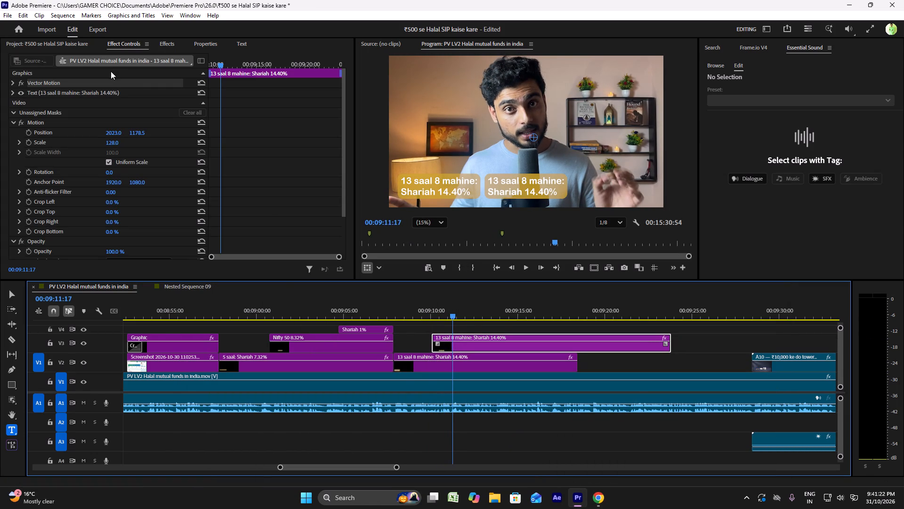
pyautogui.click(233, 46)
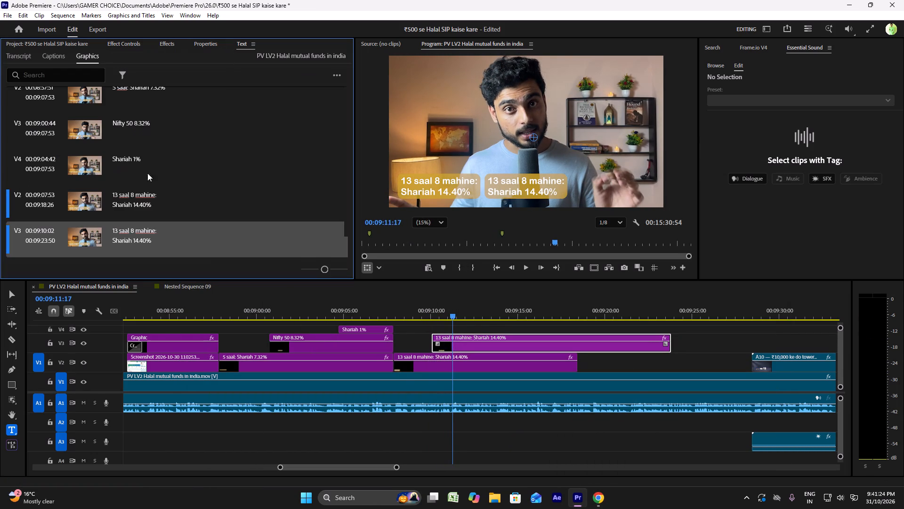
pyautogui.click(115, 224)
pyautogui.doubleClick(116, 229)
pyautogui.click(116, 228)
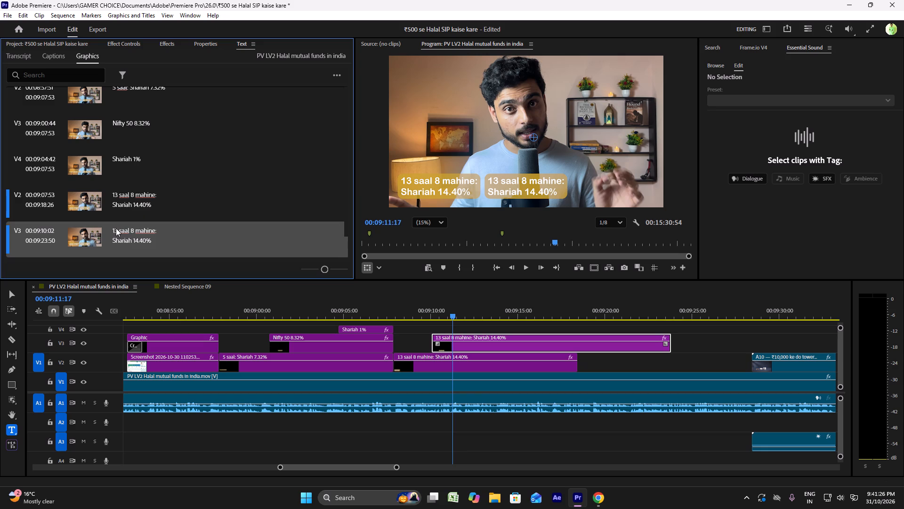
pyautogui.click(116, 228)
pyautogui.doubleClick(116, 228)
pyautogui.tripleClick(117, 233)
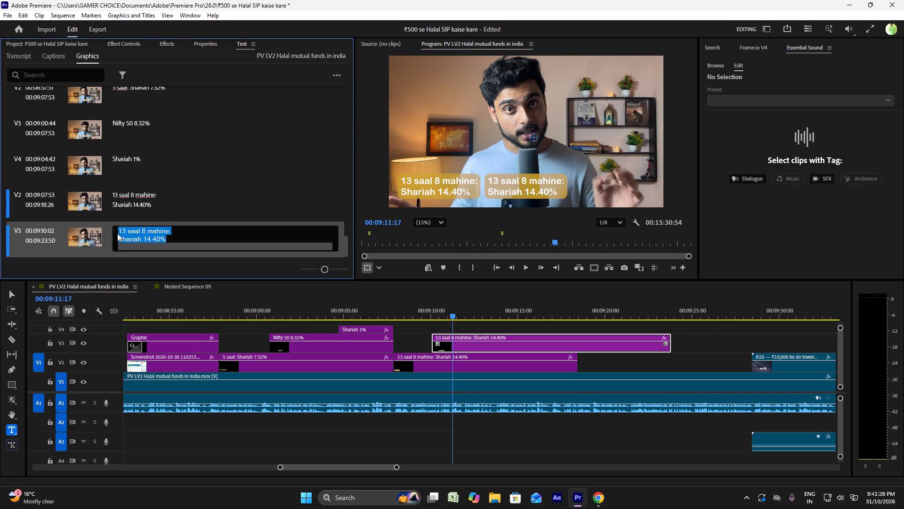
pyautogui.click(117, 233)
pyautogui.doubleClick(120, 231)
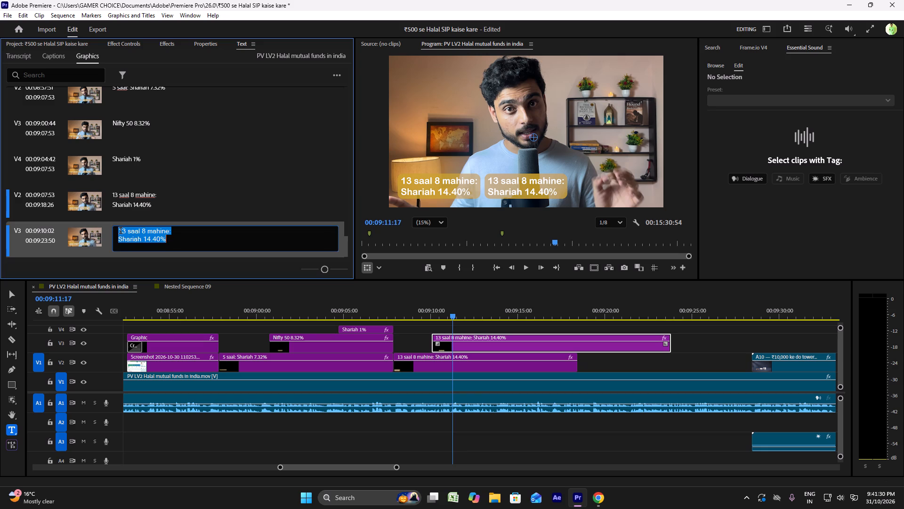
pyautogui.click(121, 231)
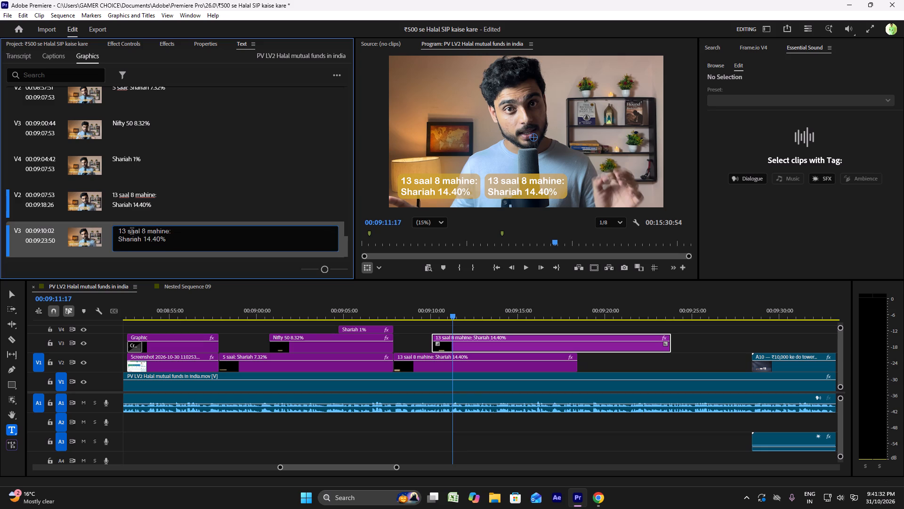
pyautogui.press('Left')
pyautogui.write('20')
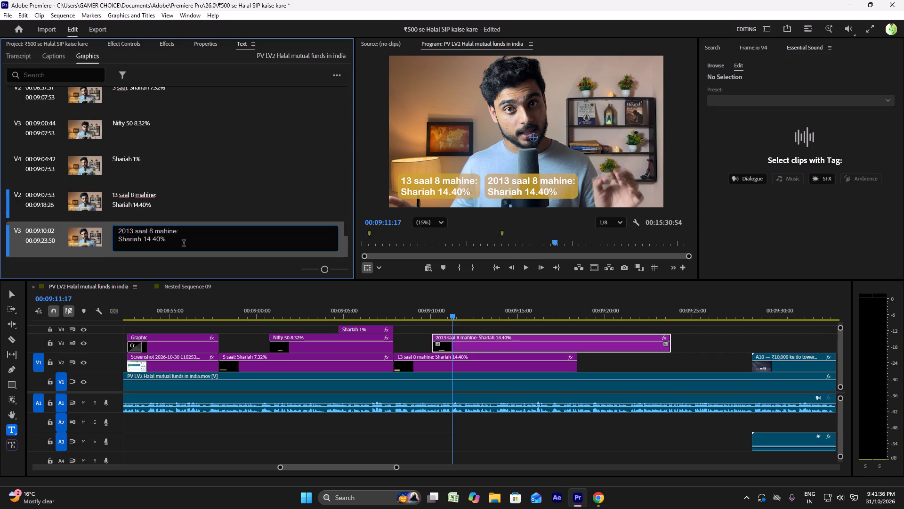
# Replace "saal" with "se" after 2013 in the V3 title's text.
pyautogui.click(148, 230)
pyautogui.press('BackSpace')
pyautogui.press('BackSpace')
pyautogui.press('BackSpace')
pyautogui.press('BackSpace')
pyautogui.press('BackSpace')
pyautogui.press('BackSpace')
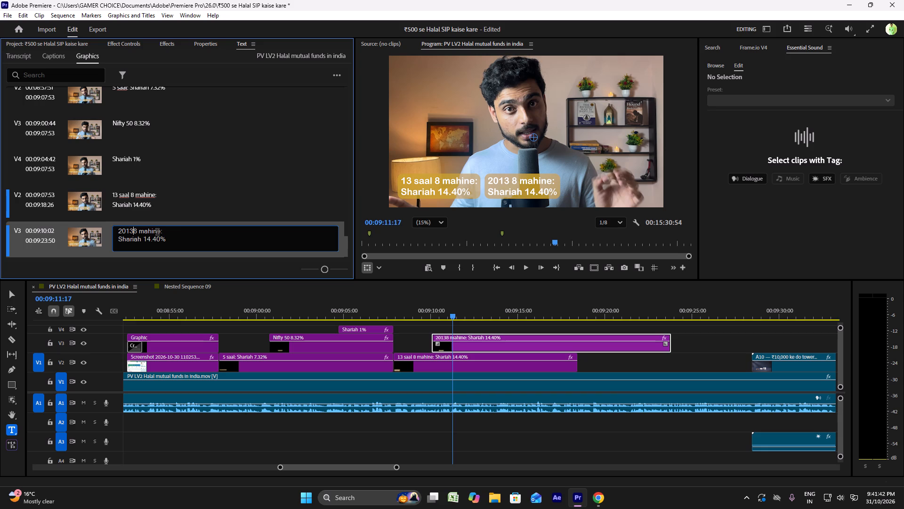
pyautogui.press('space')
pyautogui.press('s')
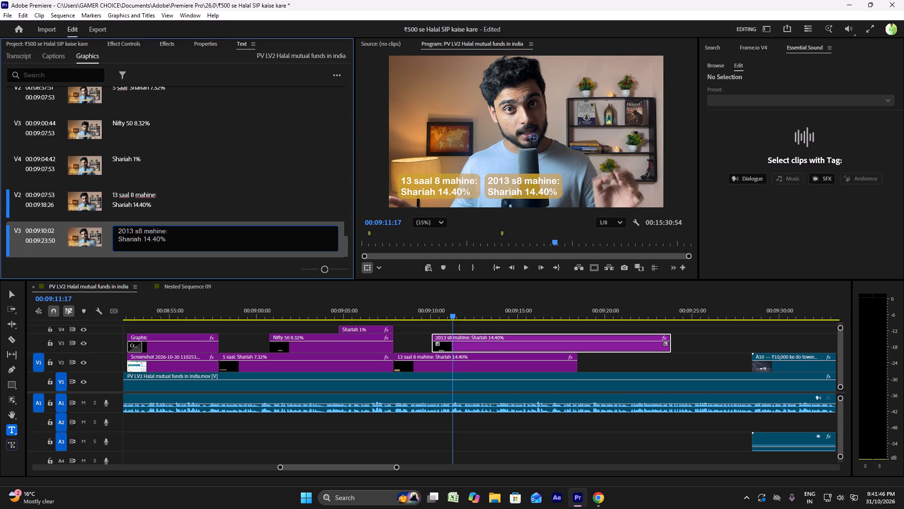
pyautogui.write('e')
pyautogui.press('space')
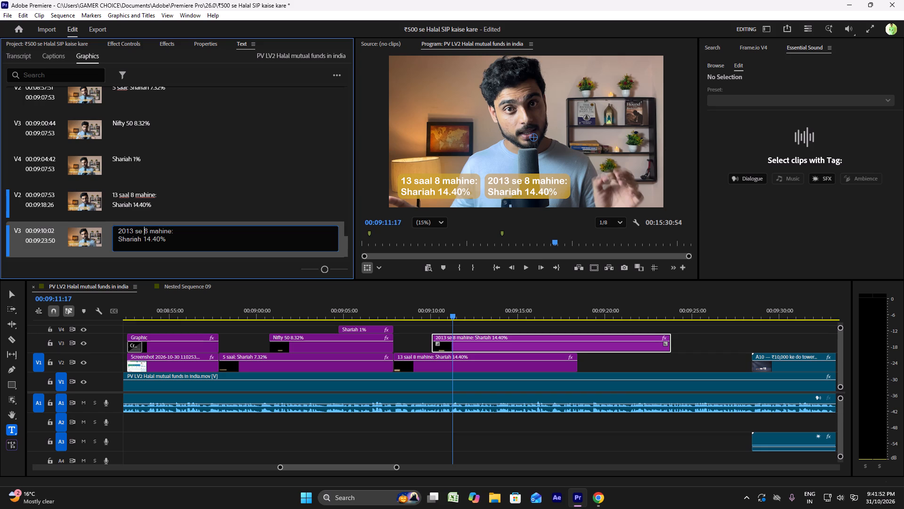
# Play back the edited V3 title from about 00:09:10 to check its wording against the speech.
pyautogui.click(441, 312)
pyautogui.press('space')
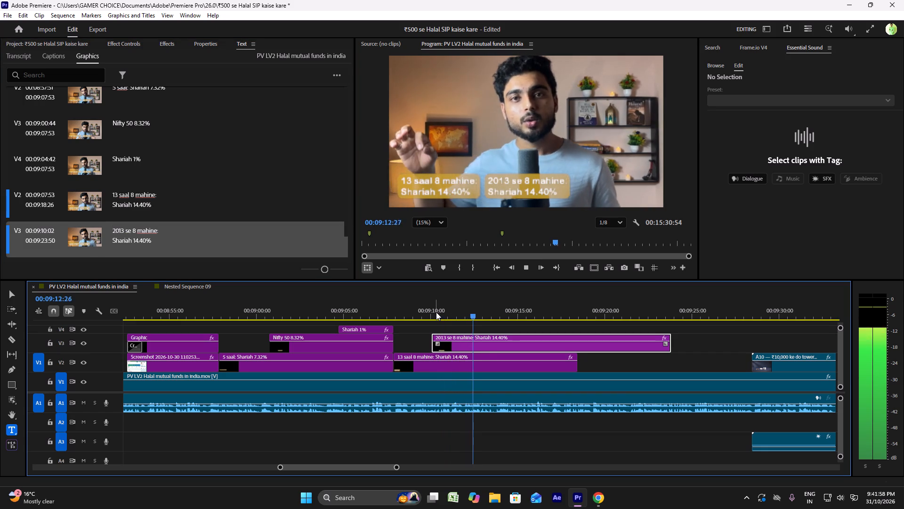
pyautogui.press('space')
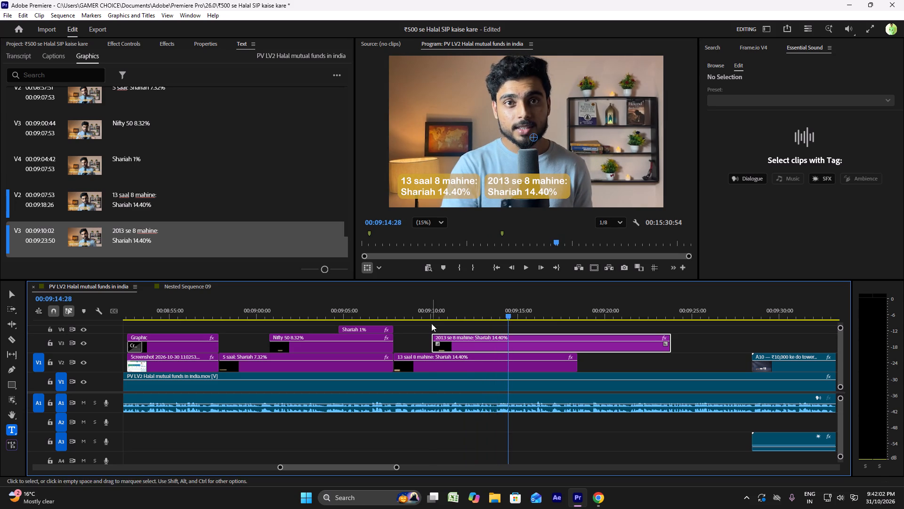
pyautogui.click(430, 311)
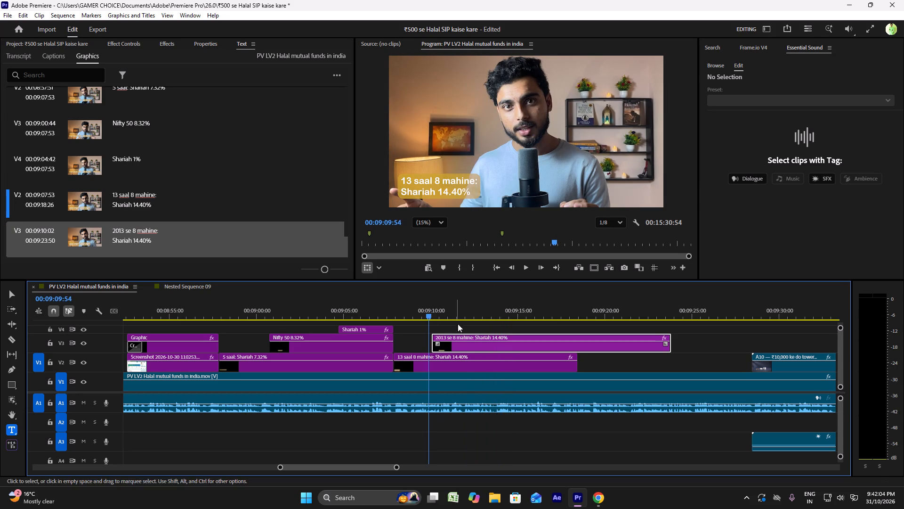
# Replace "se" with ">" after 2013 in the V3 title's text.
pyautogui.click(467, 316)
pyautogui.doubleClick(480, 338)
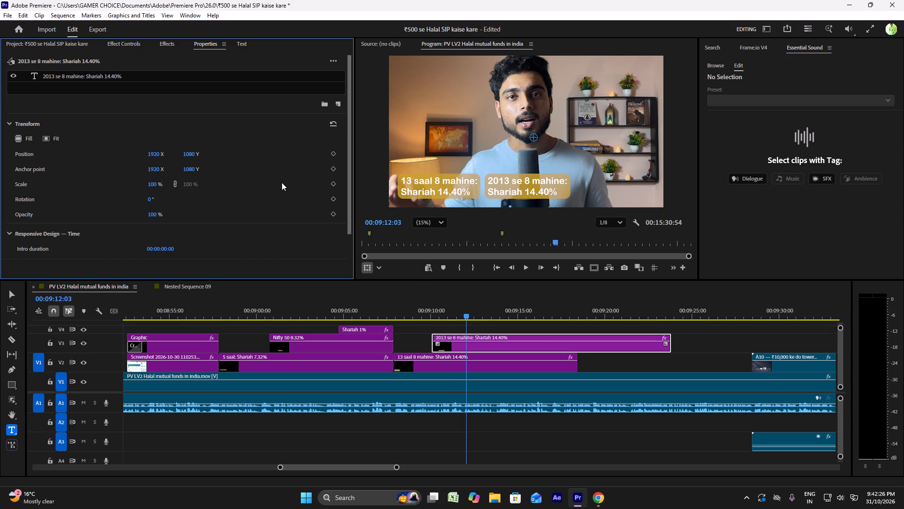
pyautogui.click(238, 42)
pyautogui.click(146, 239)
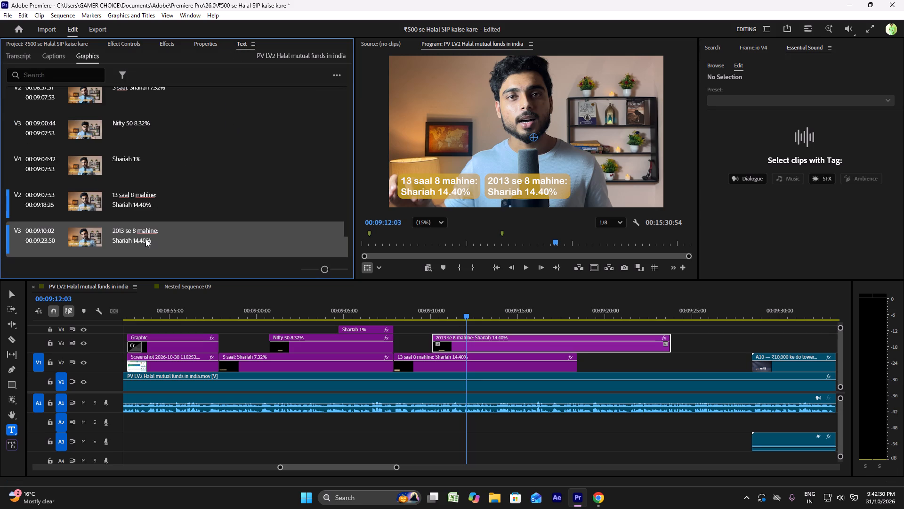
pyautogui.tripleClick(142, 238)
pyautogui.moveTo(143, 232); pyautogui.dragTo(136, 232)
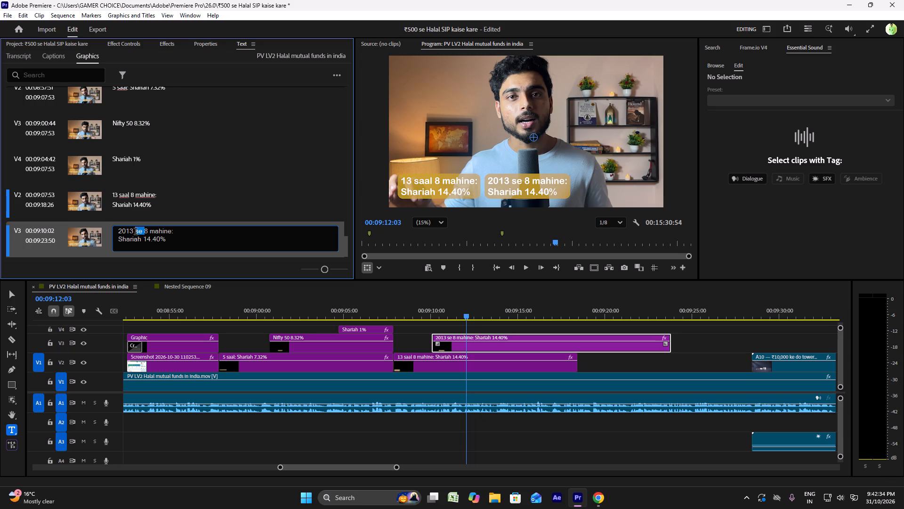
pyautogui.hotkey('shift', '>')
pyautogui.press('space')
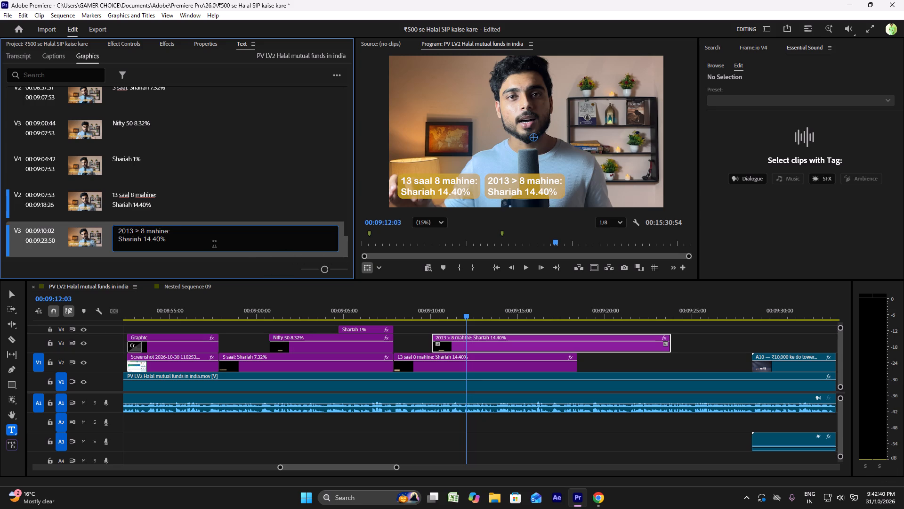
# Insert "Aug 2026" after the ">" in the V3 title's text.
pyautogui.hotkey('shift', 'a')
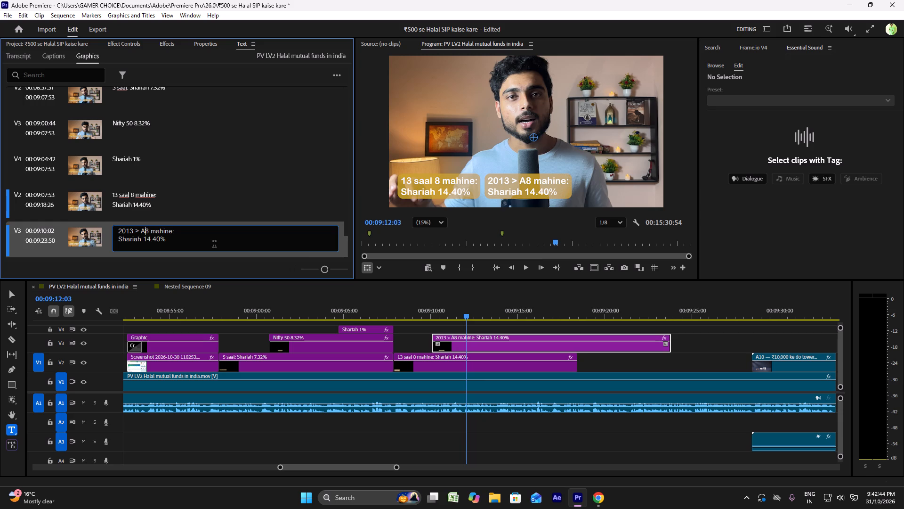
pyautogui.write('ug')
pyautogui.press('space')
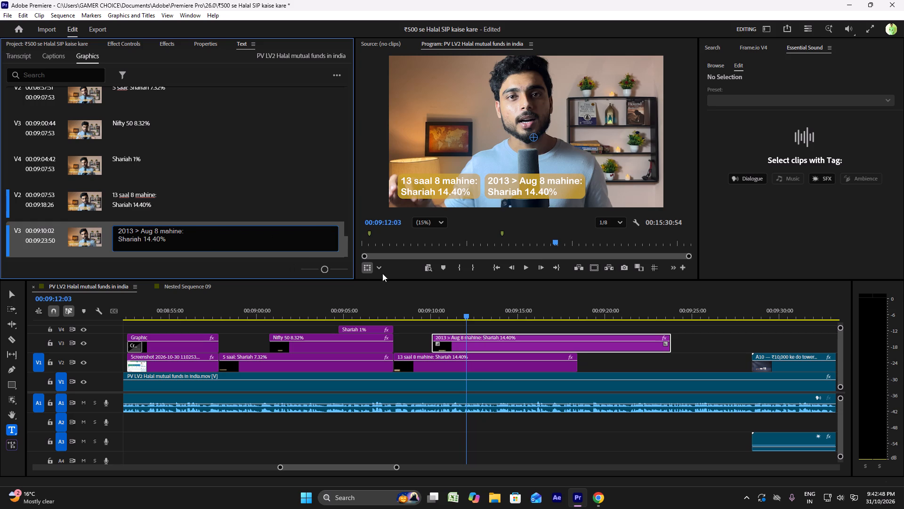
pyautogui.write('24')
pyautogui.press('BackSpace')
pyautogui.write('024')
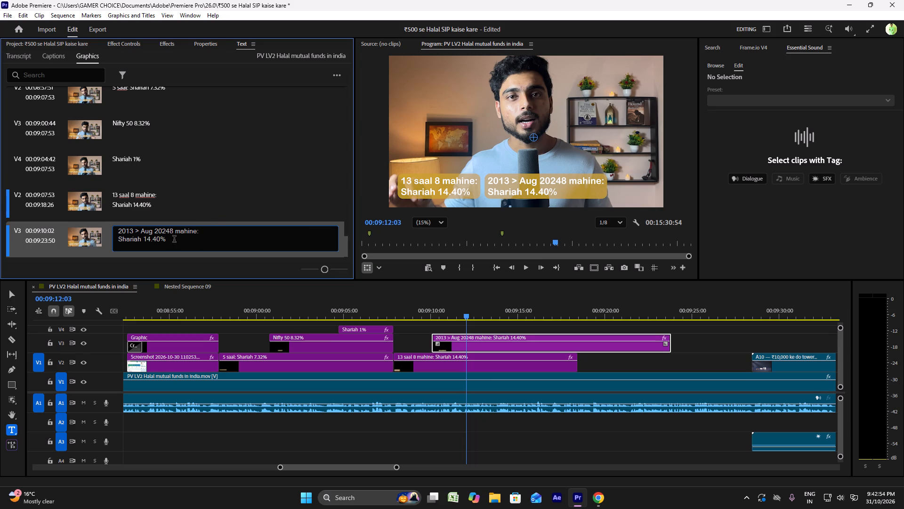
pyautogui.press('BackSpace')
pyautogui.press('6')
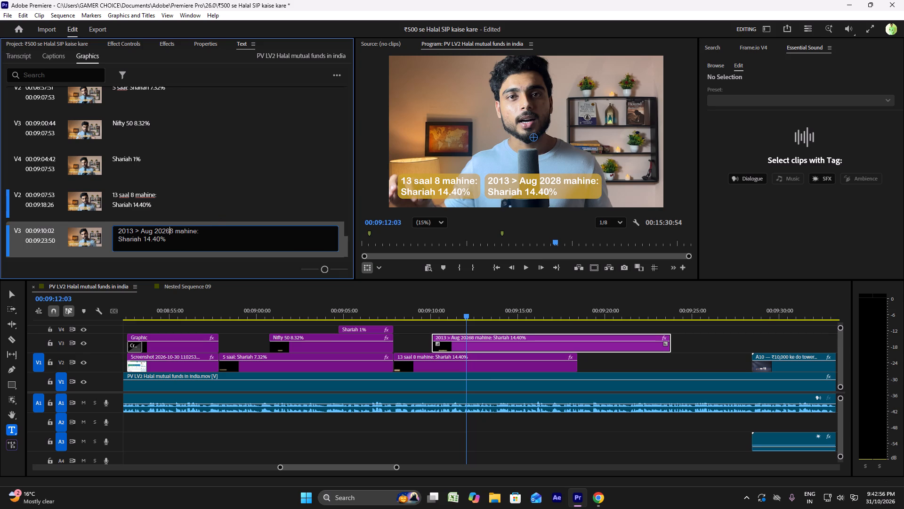
# Delete the leftover "8 mahine: Shariah 14.40%" text so the V3 title reads "2013 > Aug 2026".
pyautogui.moveTo(170, 246); pyautogui.dragTo(178, 233)
pyautogui.press('BackSpace')
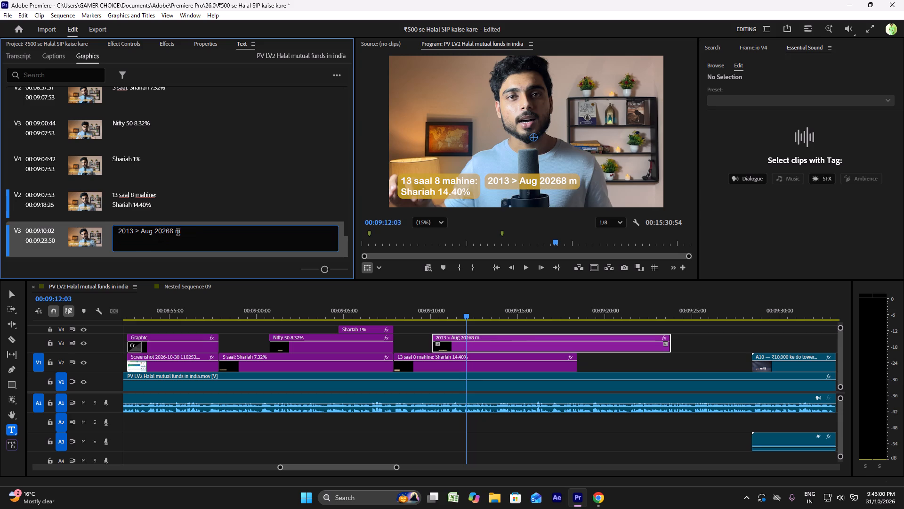
pyautogui.press('BackSpace')
pyautogui.press('BackSpace')
pyautogui.press('BackSpace')
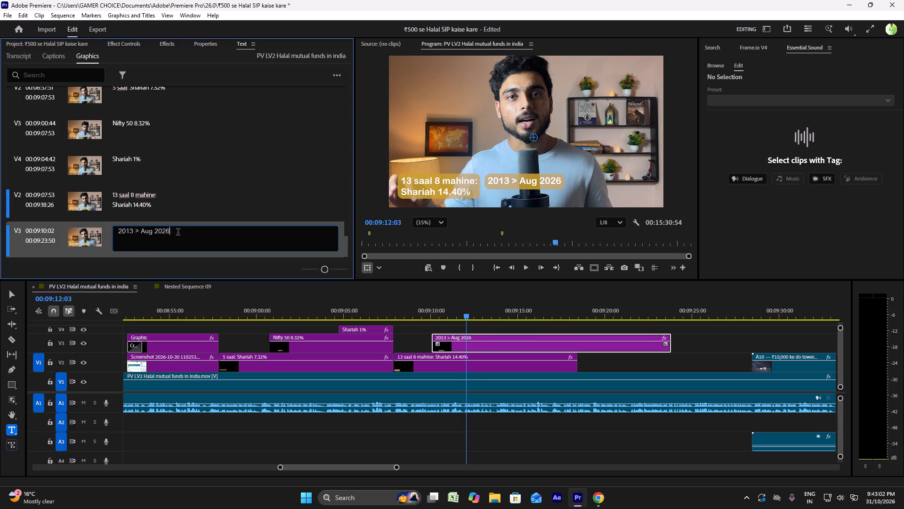
# Play back from about 00:09:09 and extend the V2 "13 saal 8 mahine: Shariah 14.40%" title to about 00:09:24.
pyautogui.click(421, 311)
pyautogui.press('space')
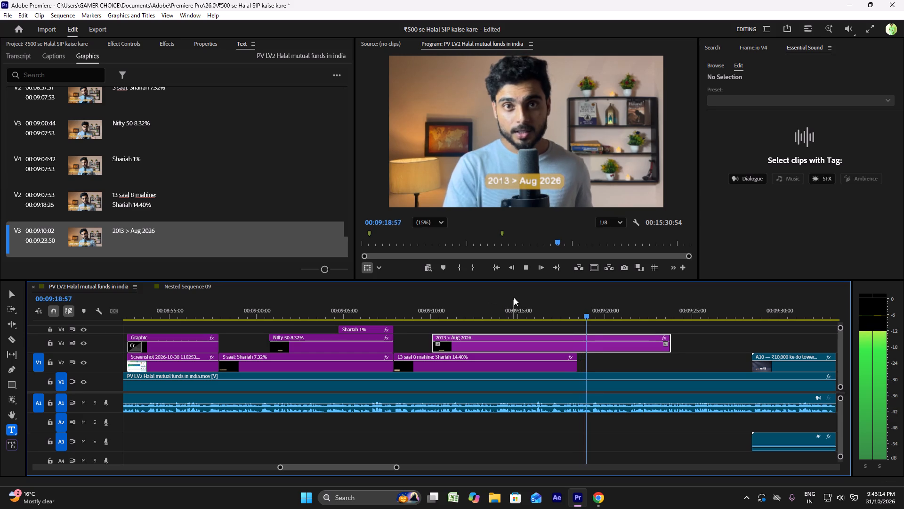
pyautogui.press('space')
pyautogui.moveTo(578, 355); pyautogui.dragTo(676, 354)
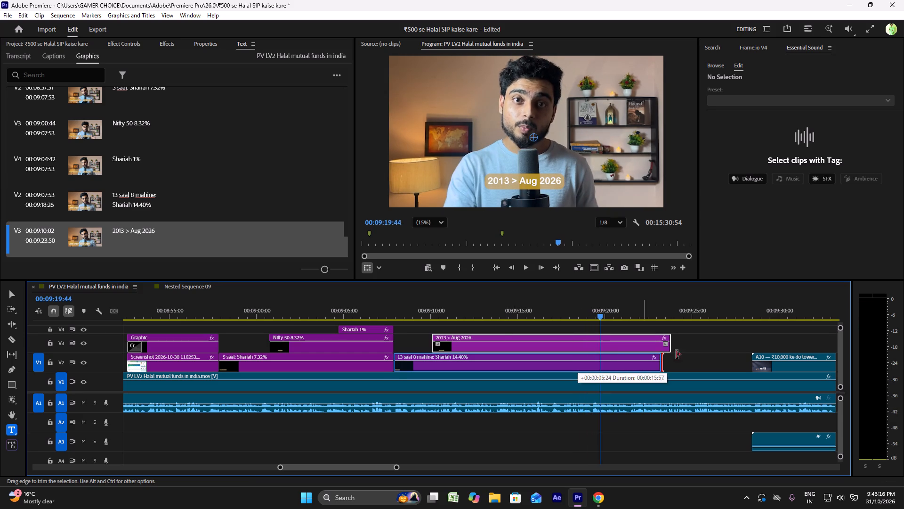
pyautogui.moveTo(676, 354); pyautogui.dragTo(685, 354)
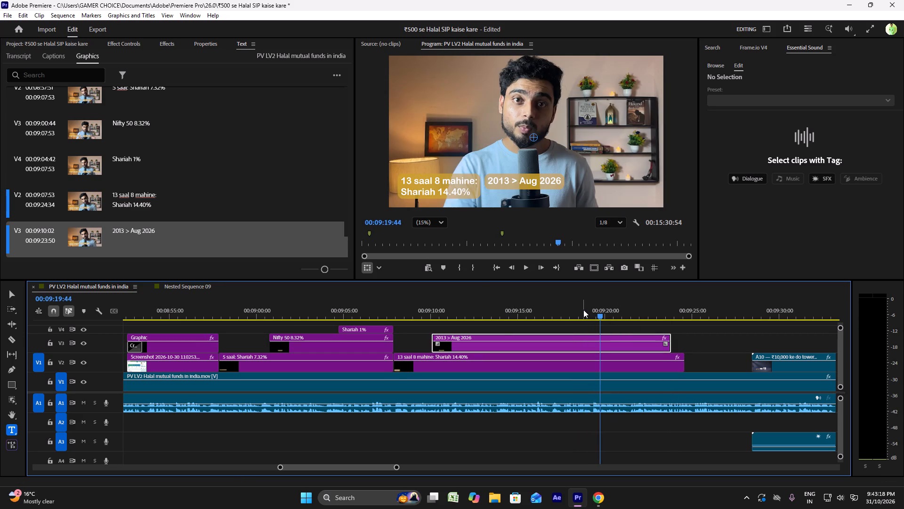
# Replay the speech from about 00:09:18 and extend the V2 and V3 titles so both end at 00:09:24:53.
pyautogui.click(583, 310)
pyautogui.press('space')
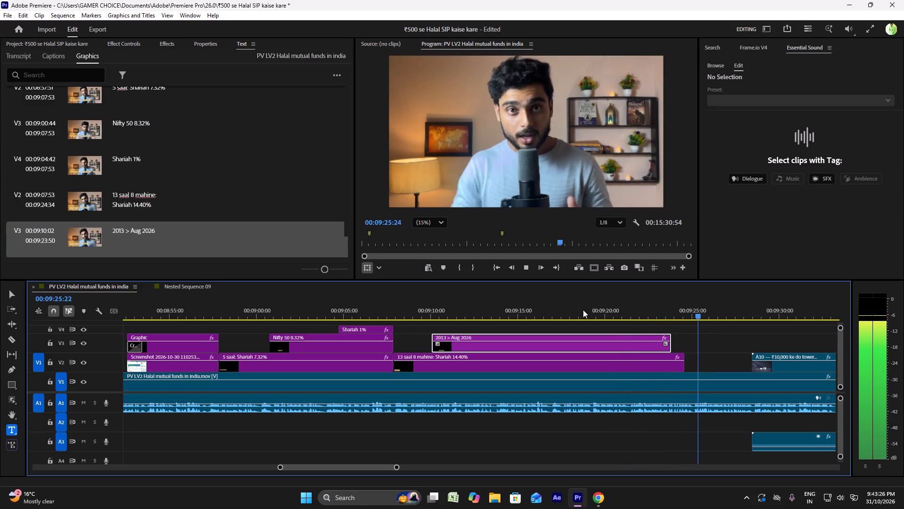
pyautogui.press('space')
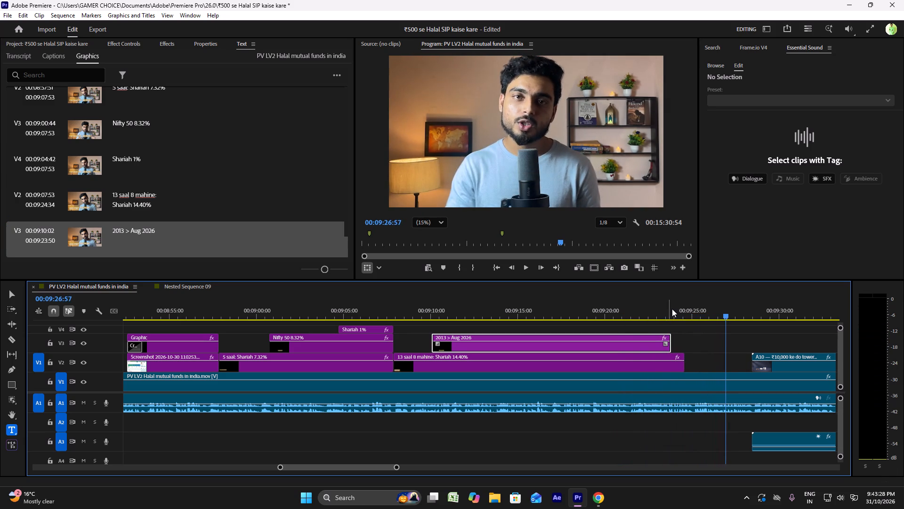
pyautogui.click(672, 306)
pyautogui.press('space')
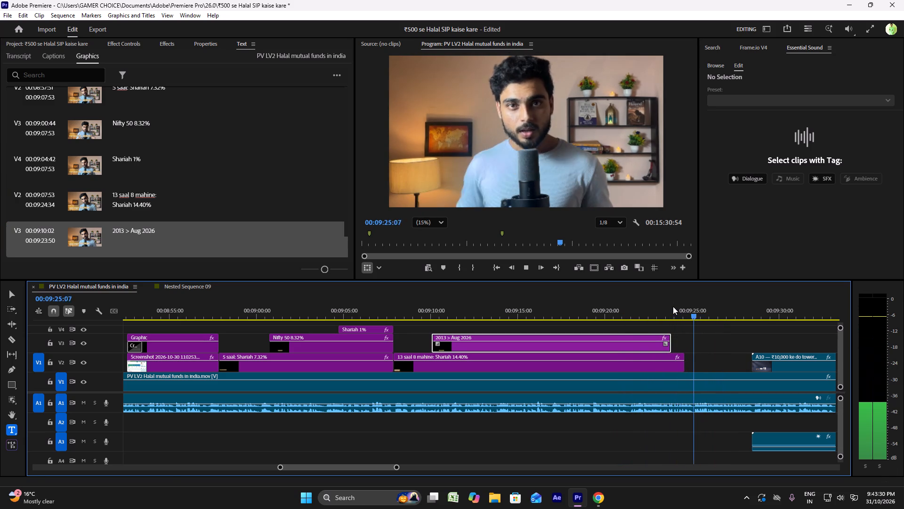
pyautogui.press('space')
pyautogui.moveTo(686, 357); pyautogui.dragTo(692, 360)
pyautogui.moveTo(676, 337); pyautogui.dragTo(687, 339)
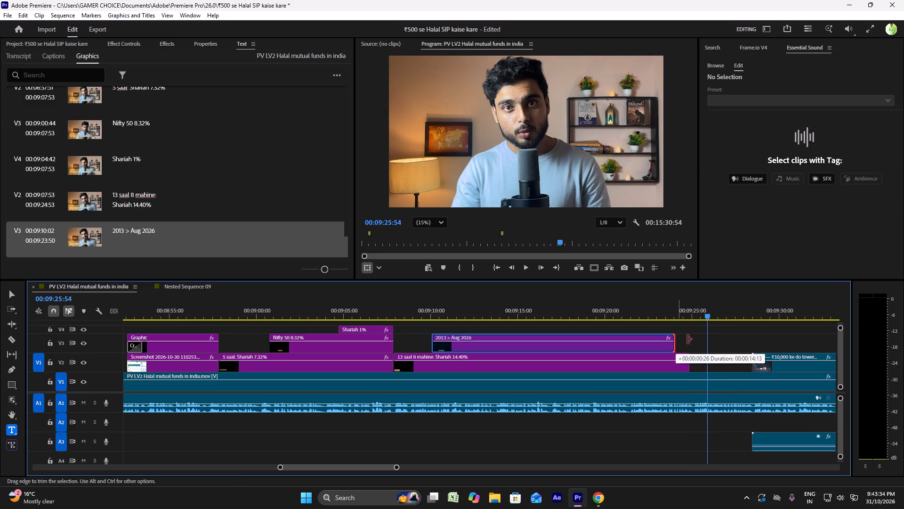
pyautogui.moveTo(687, 339); pyautogui.dragTo(695, 341)
# Play back the section from about 00:09:08 to review the V2 and V3 titles against the speech.
pyautogui.click(402, 311)
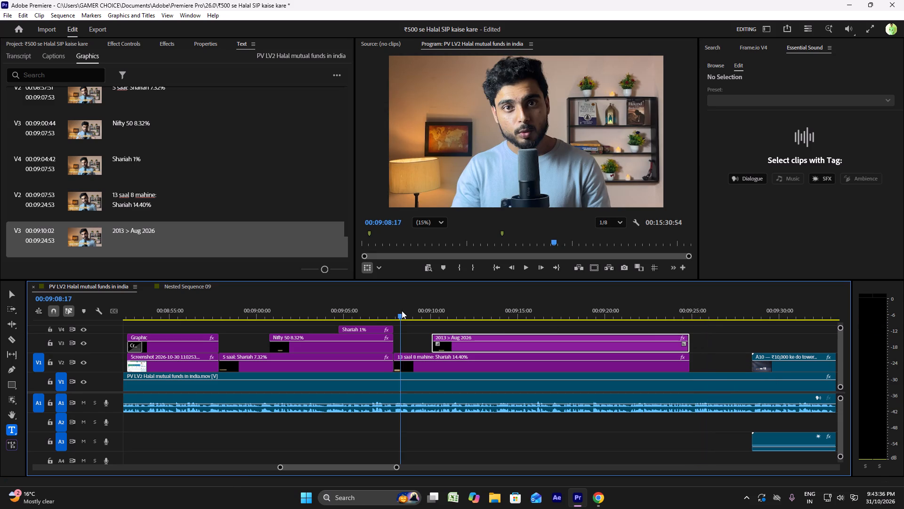
pyautogui.click(409, 340)
pyautogui.press('space')
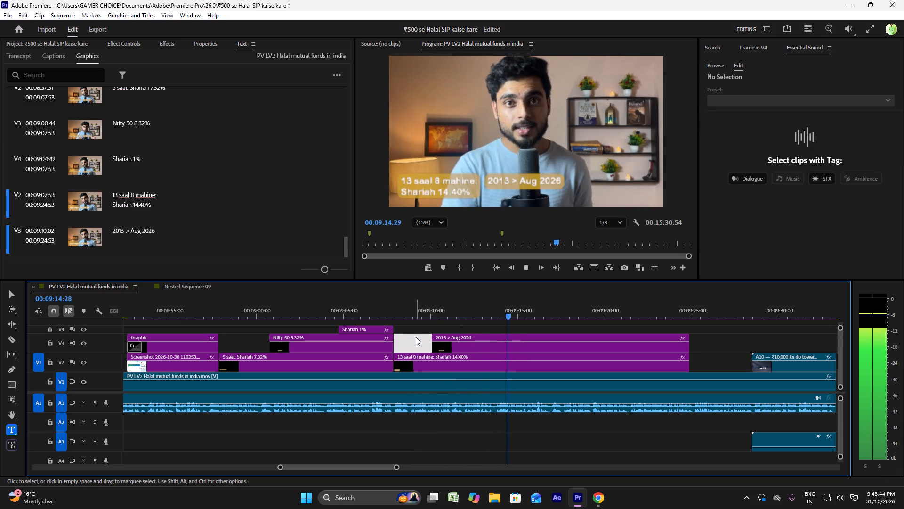
pyautogui.click(464, 329)
pyautogui.press('space')
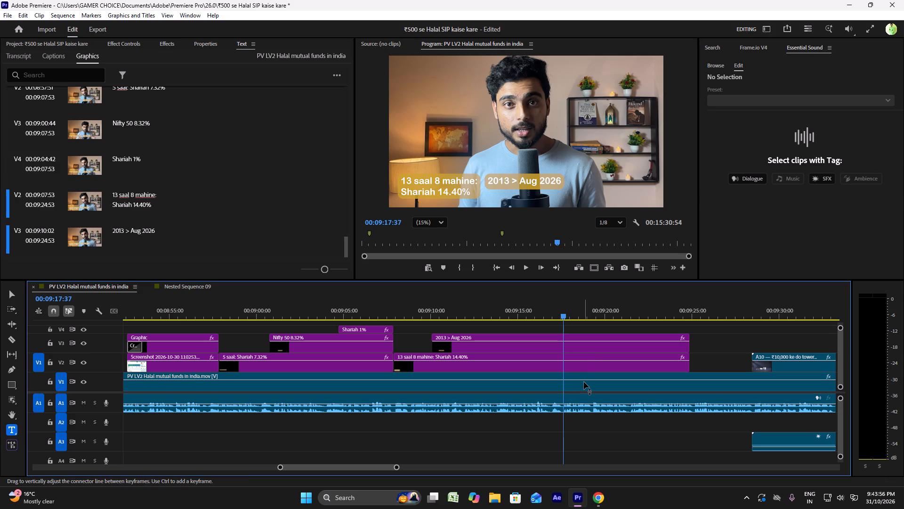
pyautogui.click(542, 318)
pyautogui.press('space')
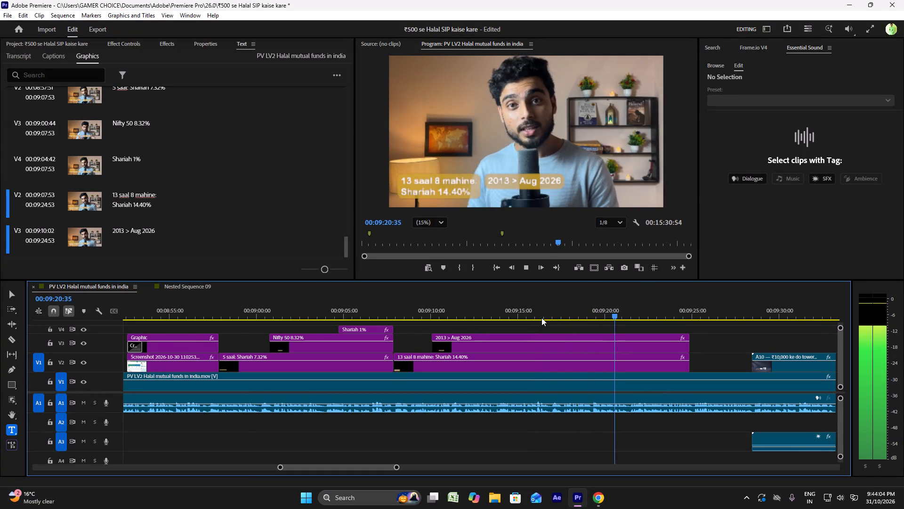
pyautogui.press('space')
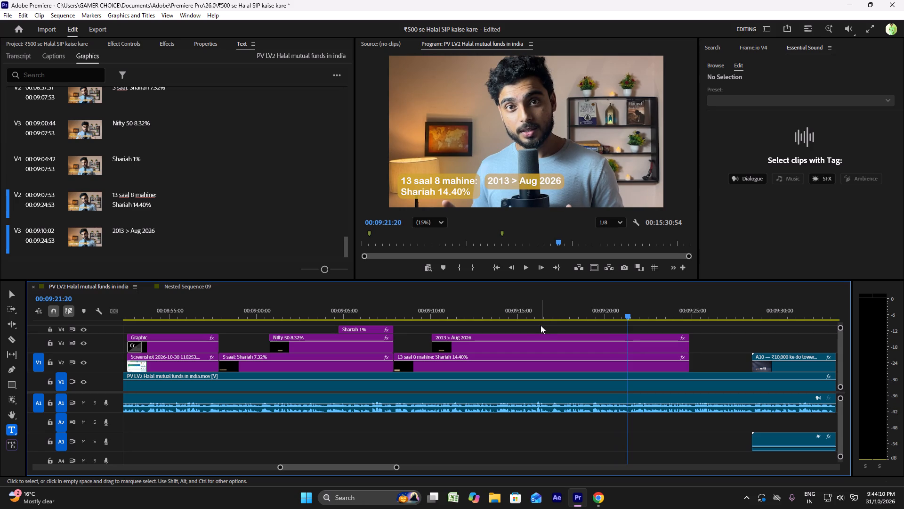
pyautogui.click(372, 310)
pyautogui.press('space')
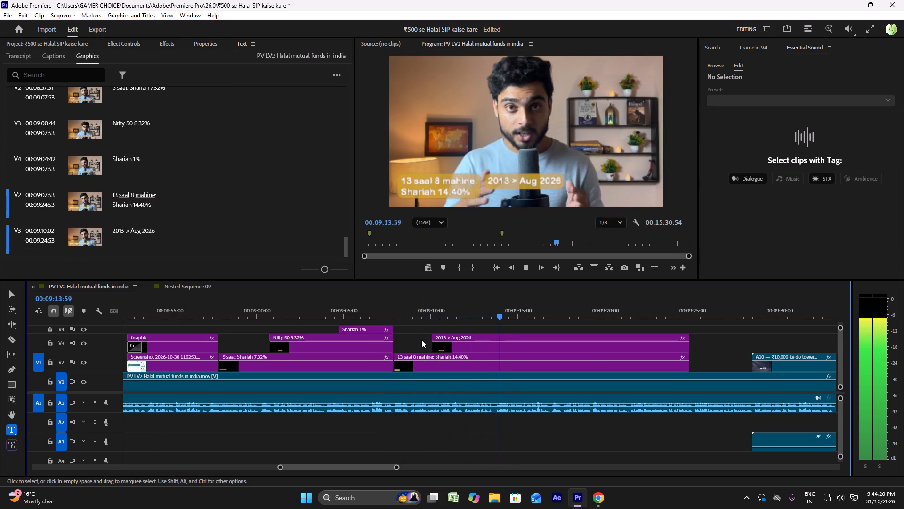
pyautogui.press('space')
# Duplicate the V3 "2013 > Aug 2026" title onto V4 directly above the original and trim the copy's start to 00:09:11:45.
pyautogui.click(470, 351)
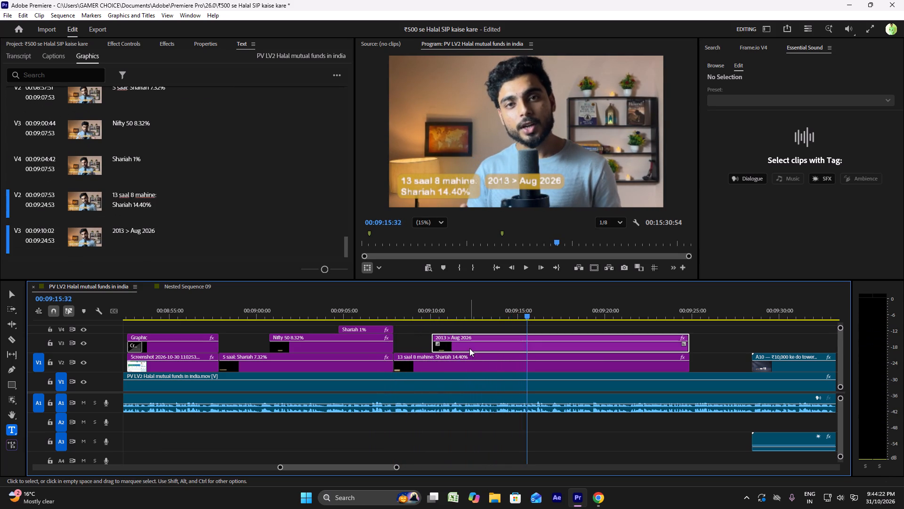
pyautogui.hotkey('ctrl', 'c')
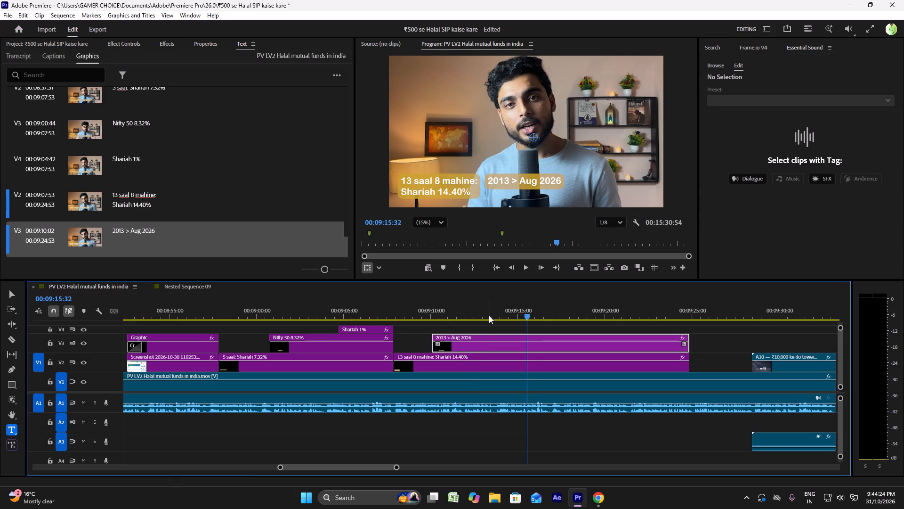
pyautogui.keyDown('ctrl'); pyautogui.click(489, 315); pyautogui.keyUp('ctrl')
pyautogui.keyDown('ctrl'); pyautogui.click(721, 310); pyautogui.keyUp('ctrl')
pyautogui.hotkey('ctrl', 'v')
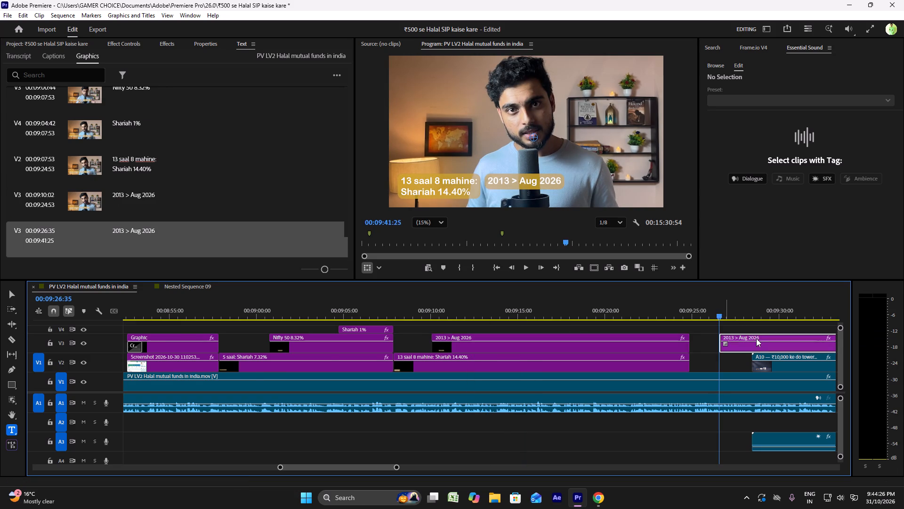
pyautogui.scroll(4, 310, 355)
pyautogui.scroll(20, 312, 355)
pyautogui.scroll(3, 312, 355)
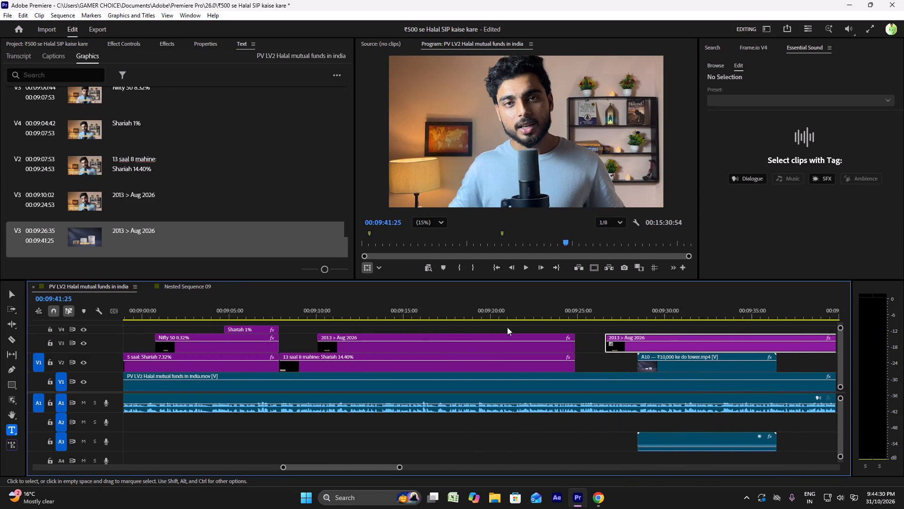
pyautogui.moveTo(644, 350); pyautogui.dragTo(425, 326)
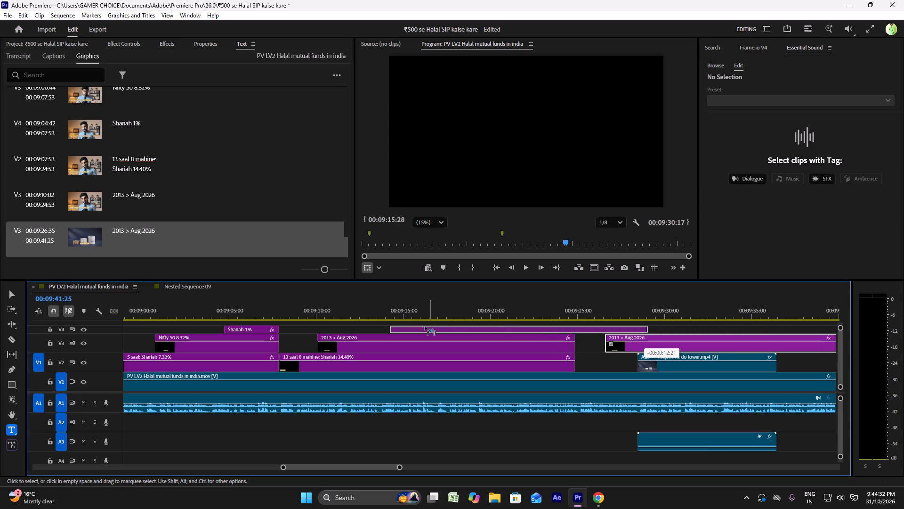
pyautogui.moveTo(425, 326); pyautogui.dragTo(360, 326)
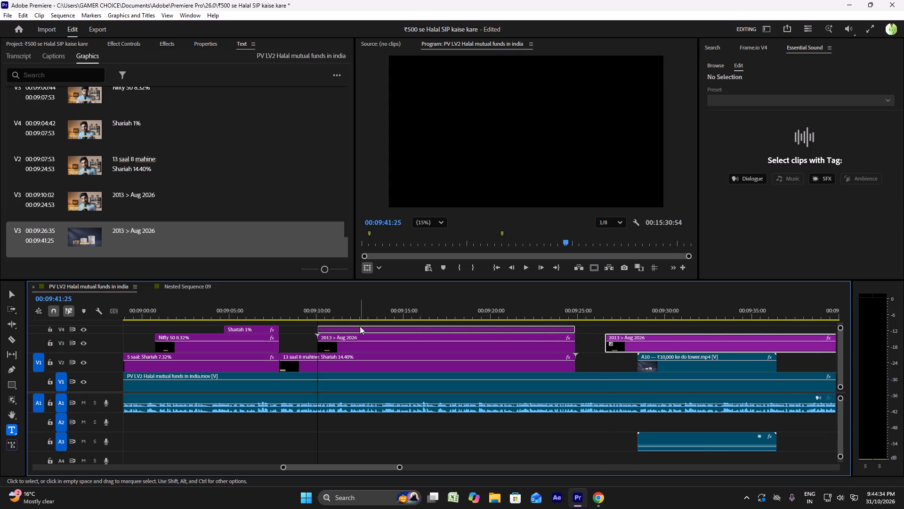
pyautogui.click(309, 316)
pyautogui.moveTo(320, 329); pyautogui.dragTo(350, 330)
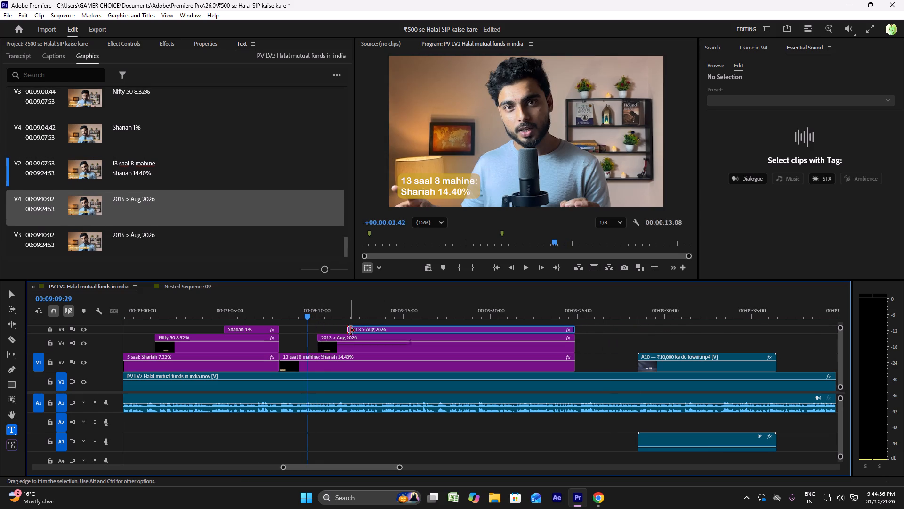
# Play back the speech from about 00:09:10 to check the timing for the V4 title.
pyautogui.press('space')
pyautogui.click(320, 324)
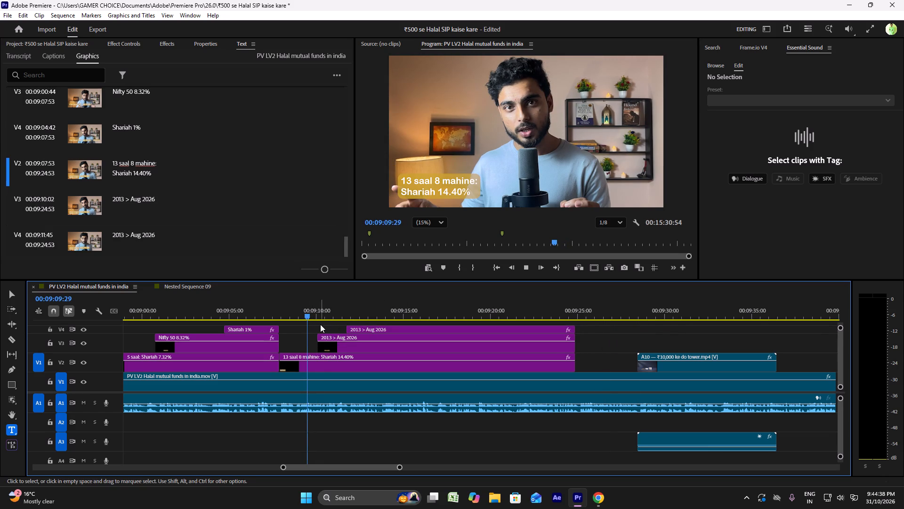
pyautogui.press('space')
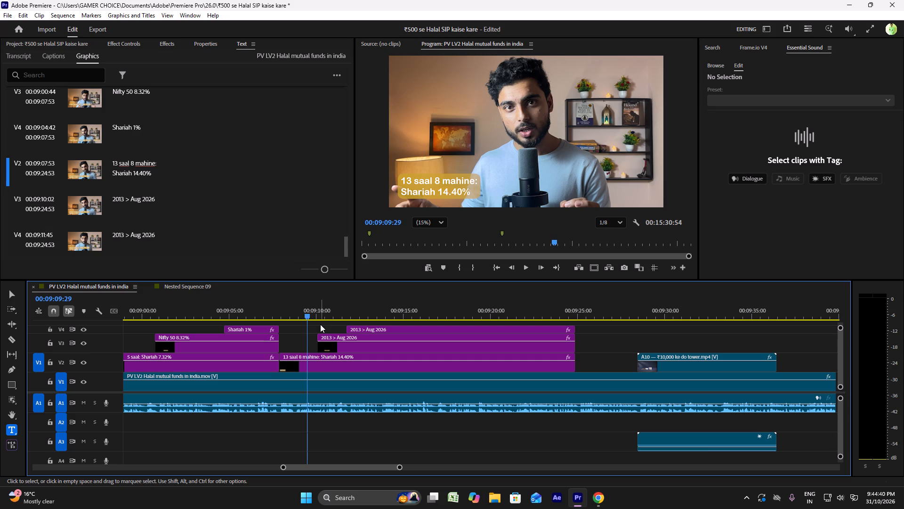
pyautogui.click(320, 324)
pyautogui.click(323, 312)
pyautogui.press('space')
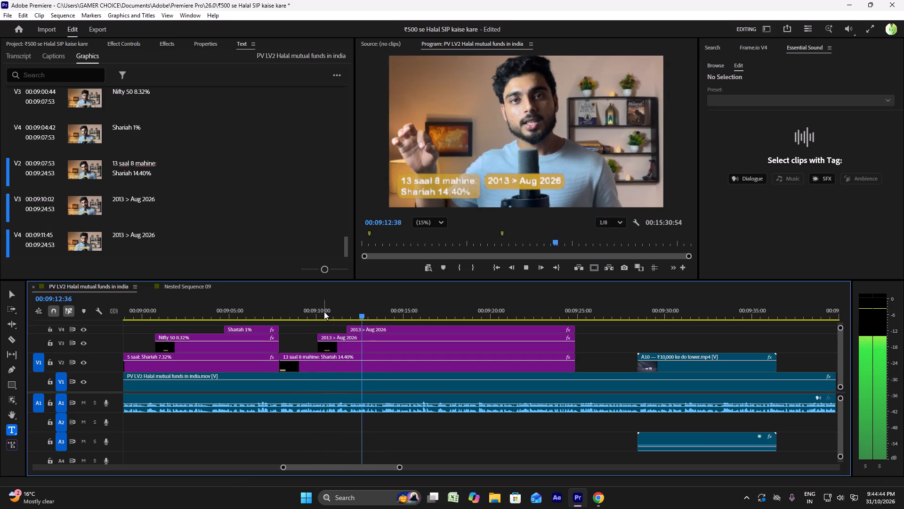
pyautogui.press('space')
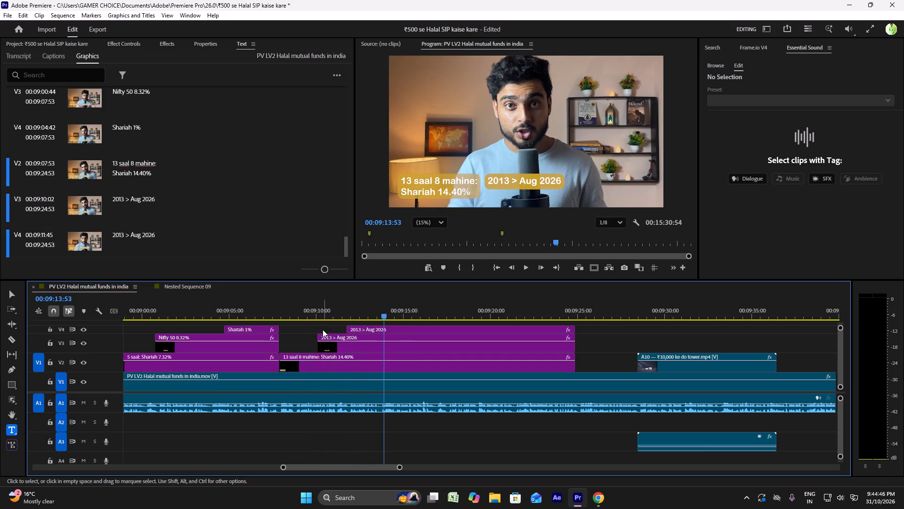
pyautogui.press('space')
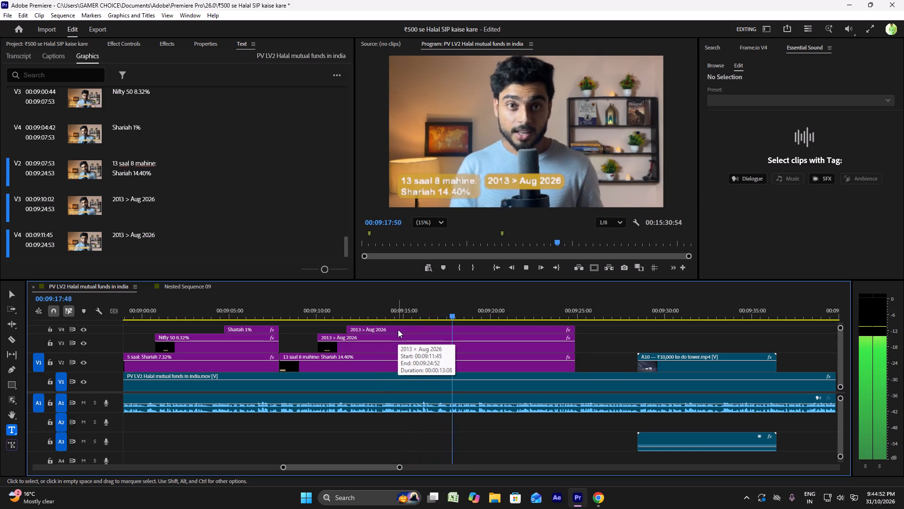
pyautogui.press('space')
# Copy "Nifty 50 12.13%" from the editor brief in Chrome and replace the V4 title's text with it in Premiere.
pyautogui.click(591, 499)
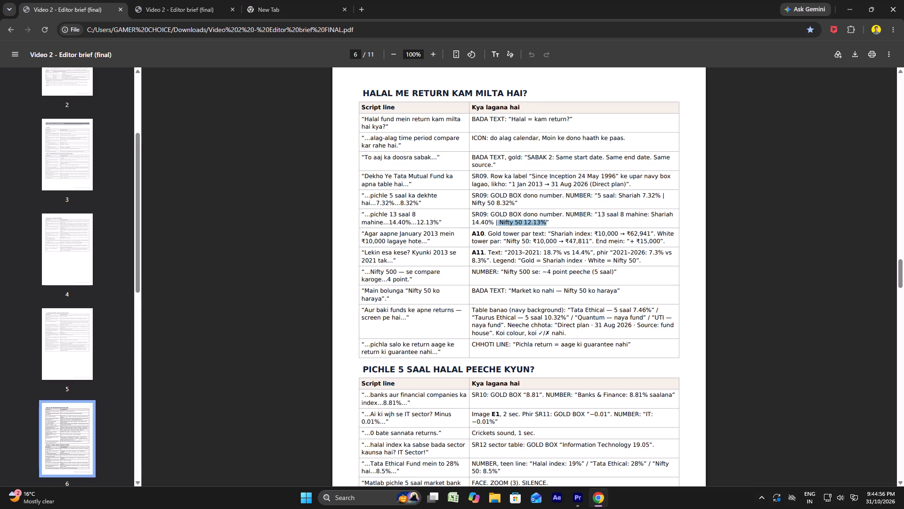
pyautogui.hotkey('ctrl', 'c')
pyautogui.hotkey('ctrl', 'c')
pyautogui.click(577, 501)
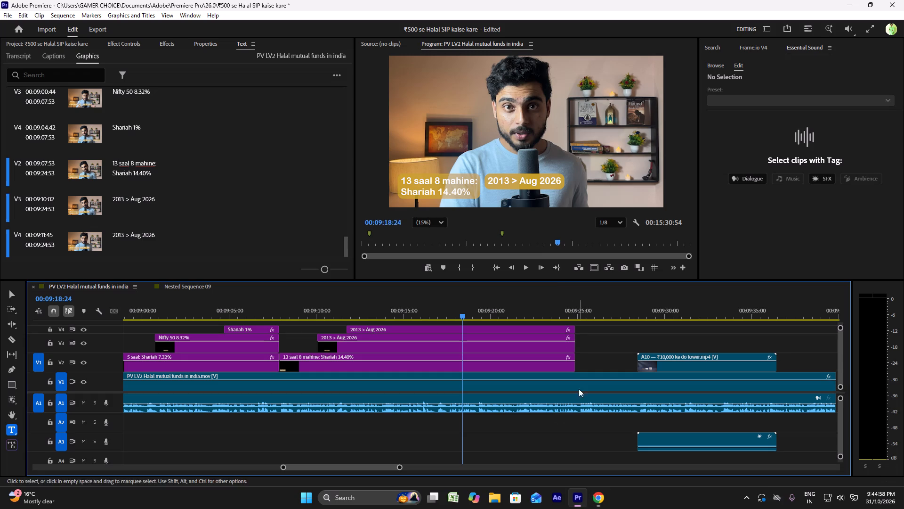
pyautogui.doubleClick(515, 184)
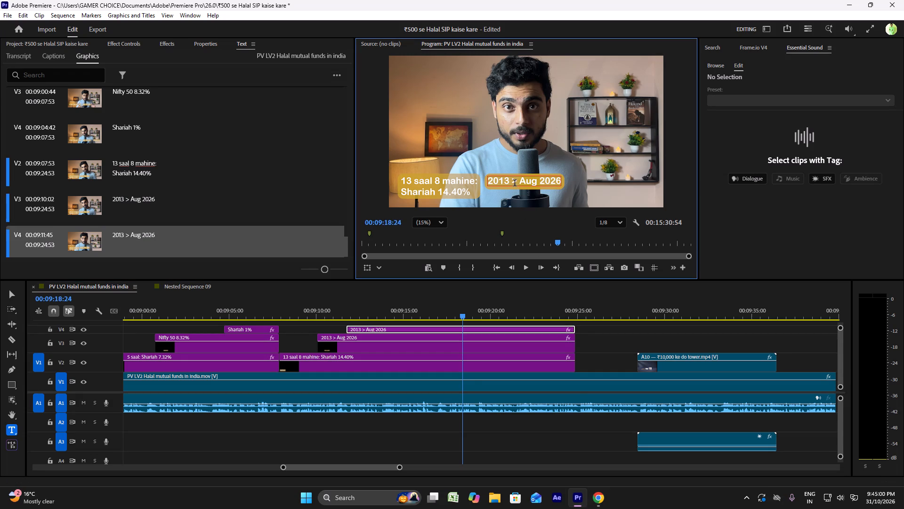
pyautogui.doubleClick(515, 184)
pyautogui.tripleClick(515, 184)
pyautogui.tripleClick(514, 184)
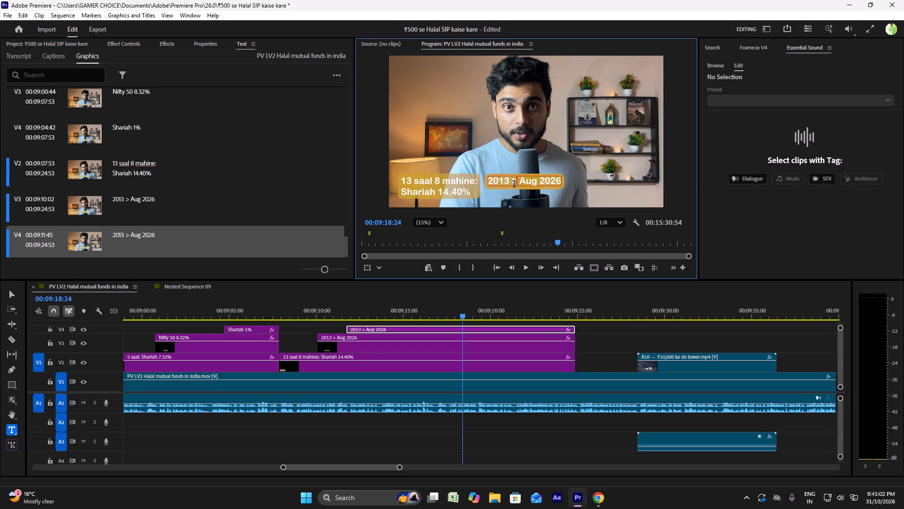
pyautogui.click(514, 185)
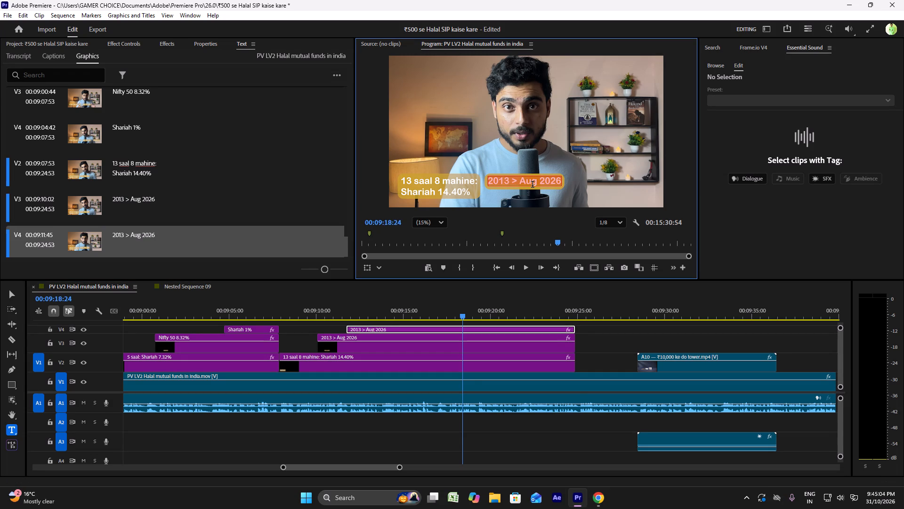
pyautogui.hotkey('ctrl', 'v')
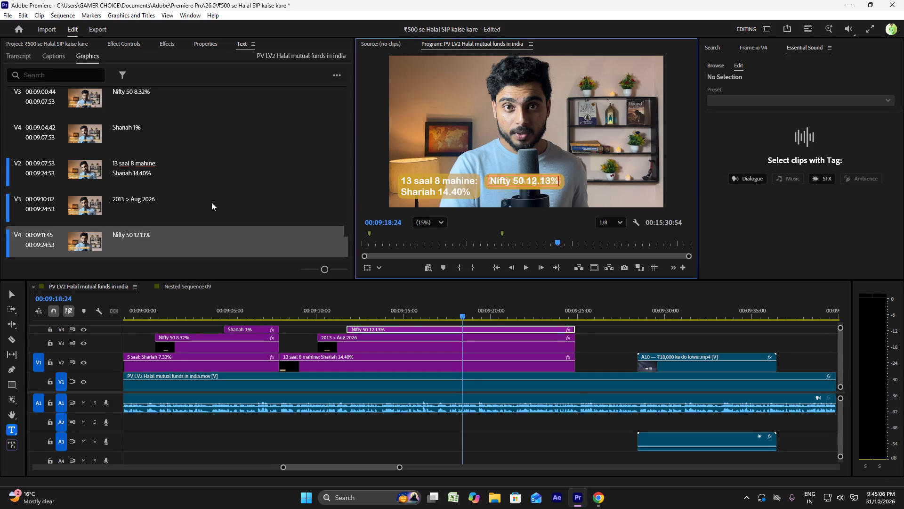
# Move the "Nifty 50 12.13%" title beside "2013 > Aug 2026" by setting its horizontal Motion position to 3239.
pyautogui.click(138, 44)
pyautogui.moveTo(114, 132); pyautogui.dragTo(114, 132)
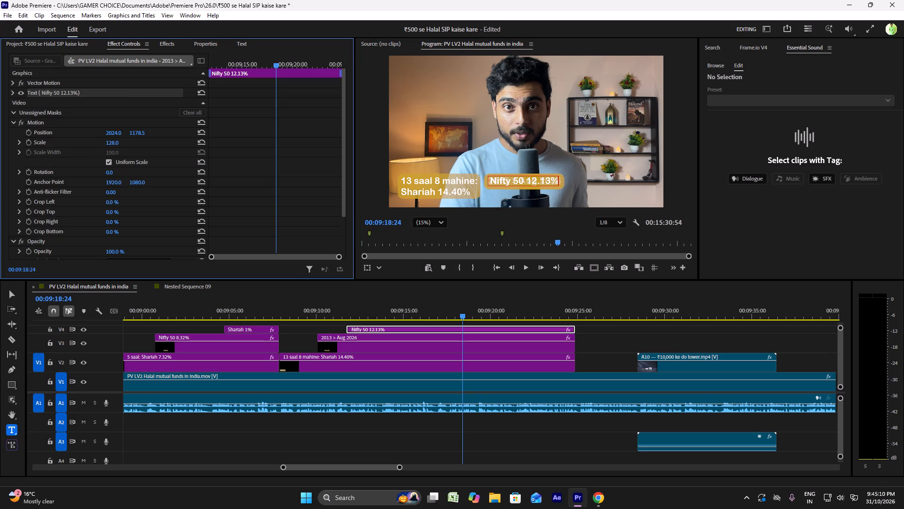
pyautogui.moveTo(114, 132); pyautogui.dragTo(547, 143)
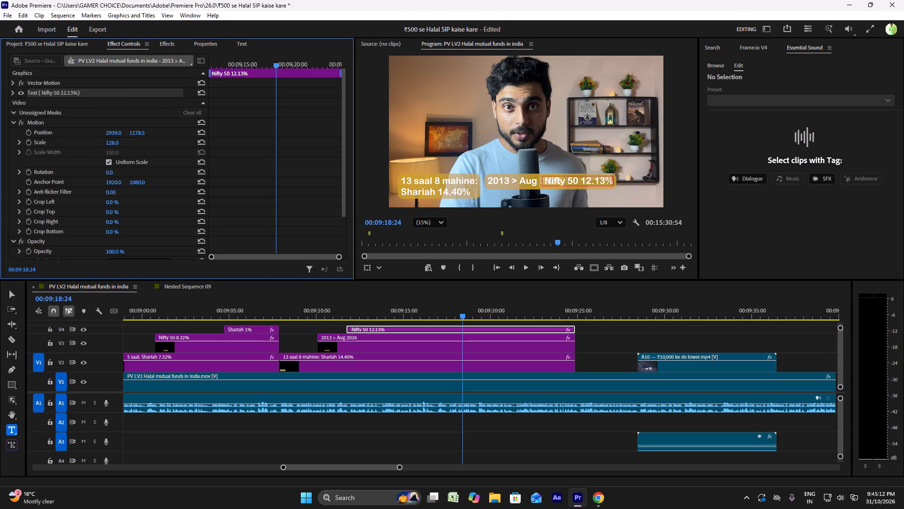
pyautogui.moveTo(547, 143); pyautogui.dragTo(646, 148)
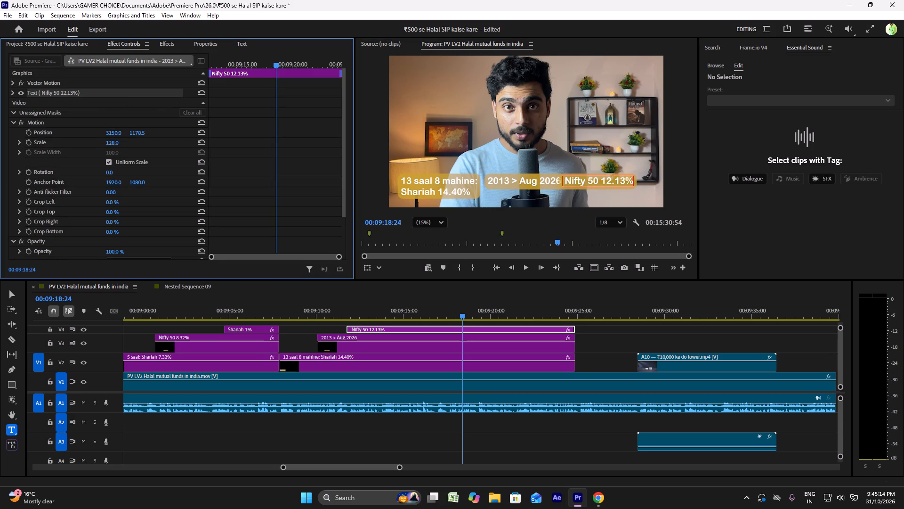
pyautogui.moveTo(646, 148); pyautogui.dragTo(686, 150)
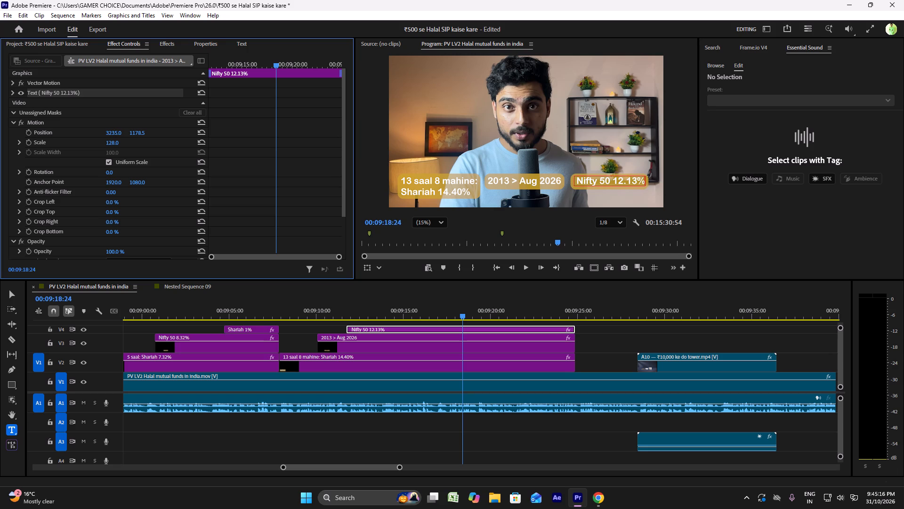
pyautogui.moveTo(686, 150); pyautogui.dragTo(688, 150)
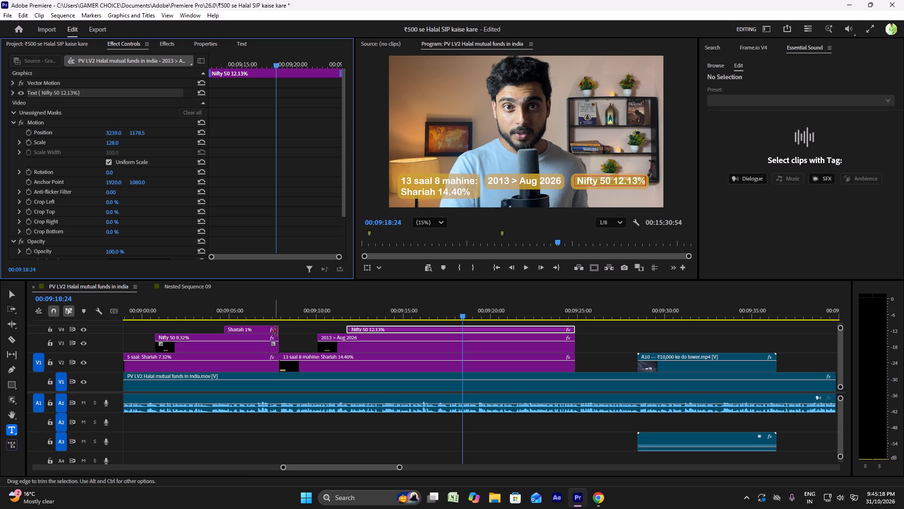
# Play back from about 00:09:08 and trim the V4 "Nifty 50 12.13%" title's start to about 00:09:17 to match the speech.
pyautogui.click(282, 318)
pyautogui.click(291, 336)
pyautogui.press('space')
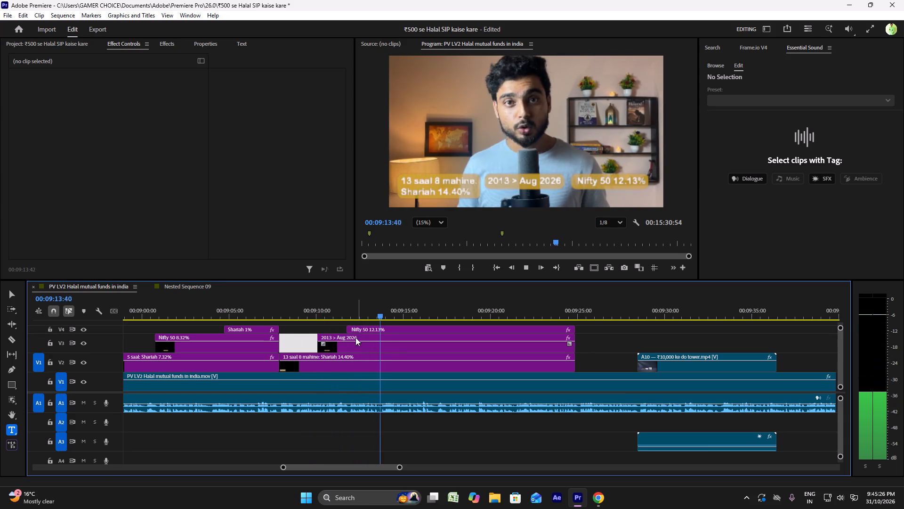
pyautogui.moveTo(351, 328); pyautogui.dragTo(436, 328)
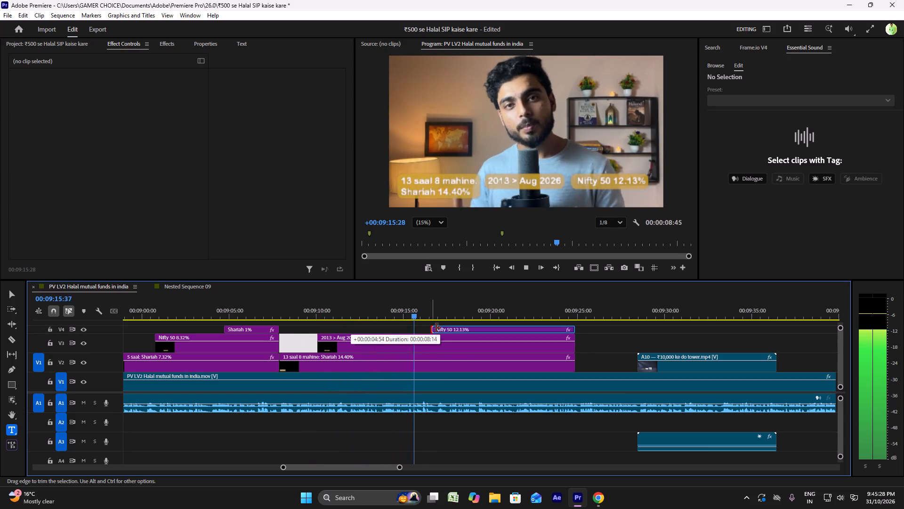
pyautogui.moveTo(436, 328); pyautogui.dragTo(446, 330)
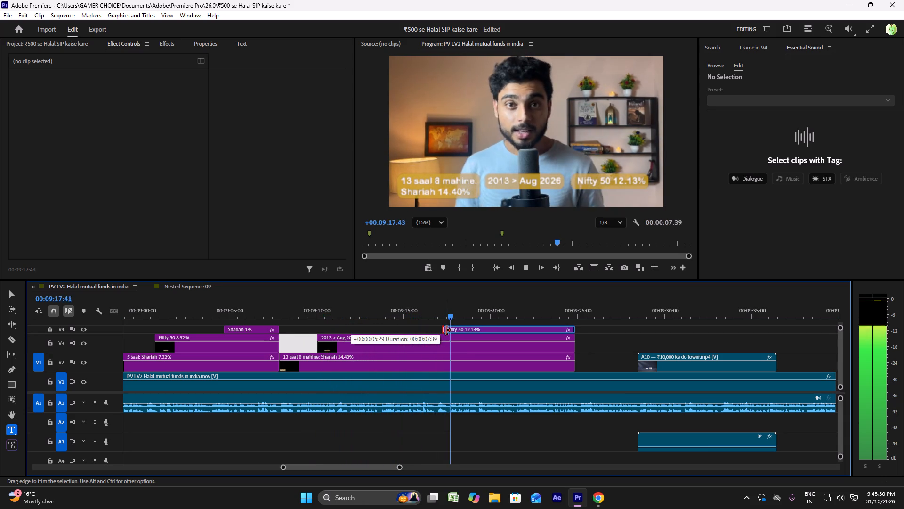
pyautogui.moveTo(446, 330); pyautogui.dragTo(449, 331)
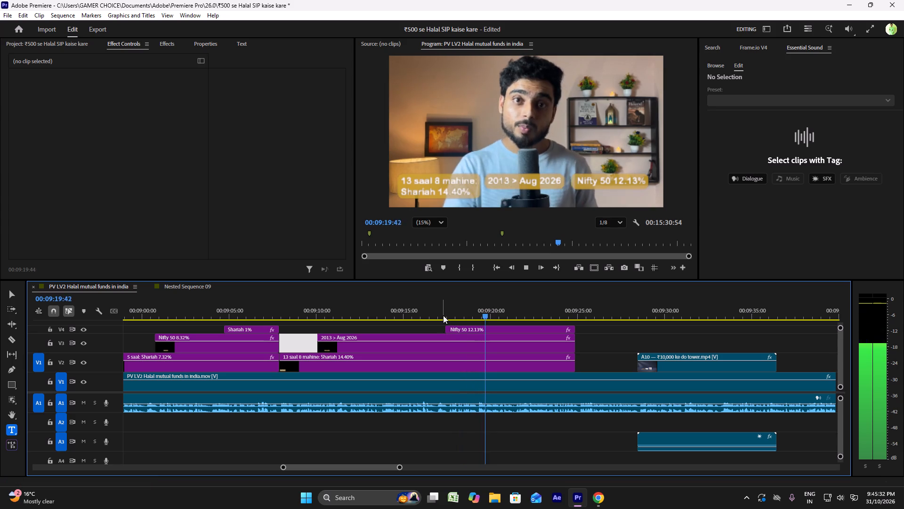
pyautogui.click(443, 315)
pyautogui.press('space')
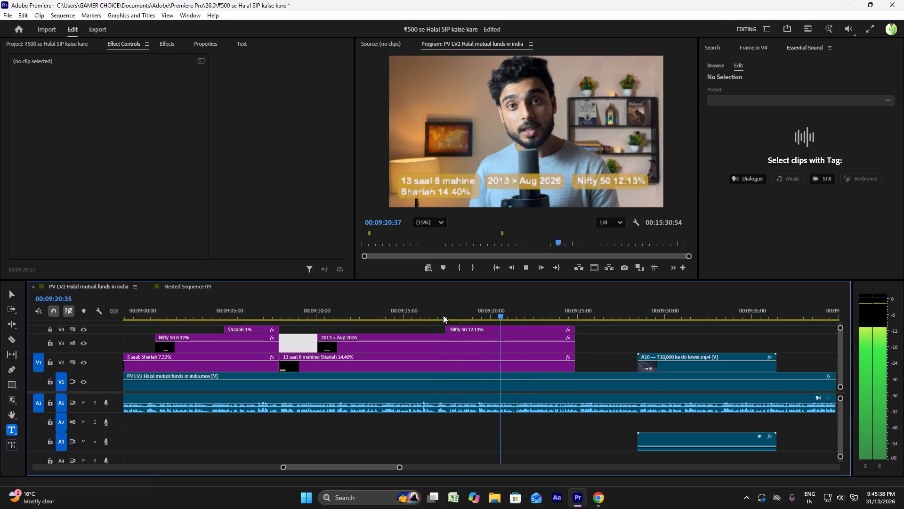
pyautogui.press('space')
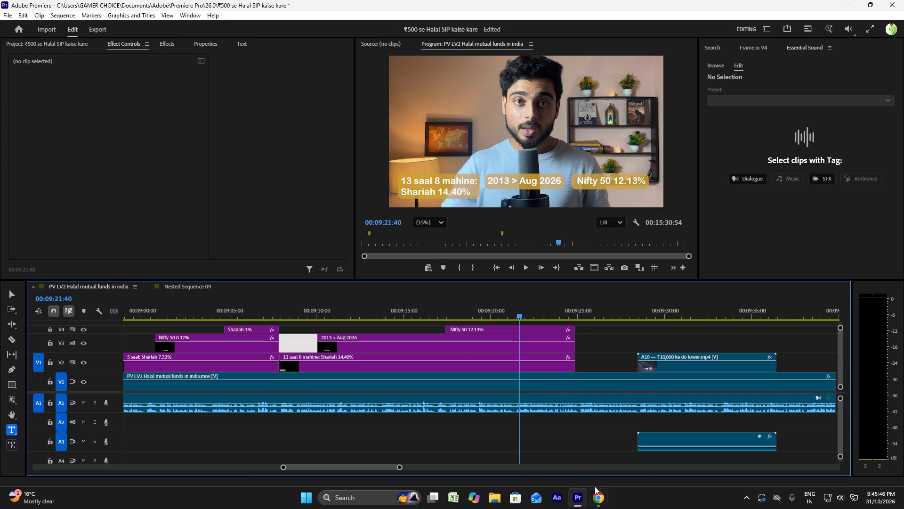
# Edit the V4 title's text to read "Nifty 50 - 12.13%", with a spaced hyphen before the percentage.
pyautogui.doubleClick(612, 183)
pyautogui.click(613, 181)
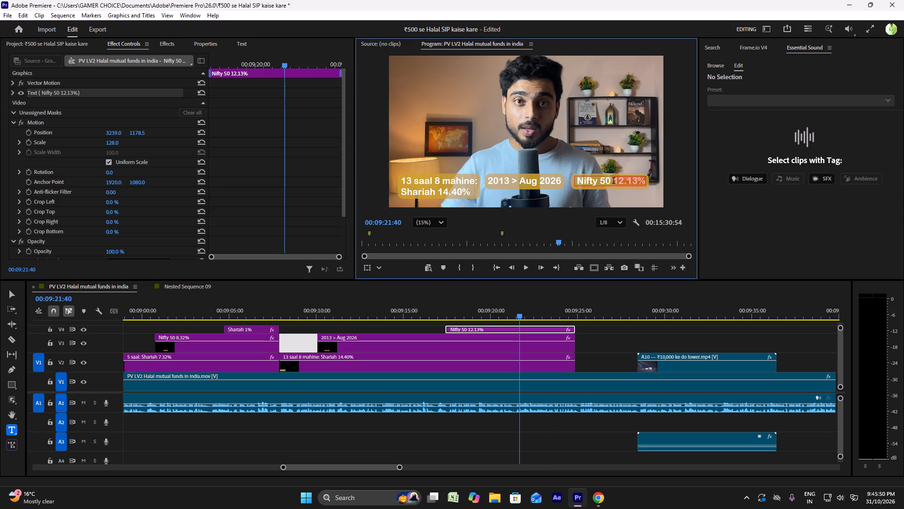
pyautogui.click(250, 44)
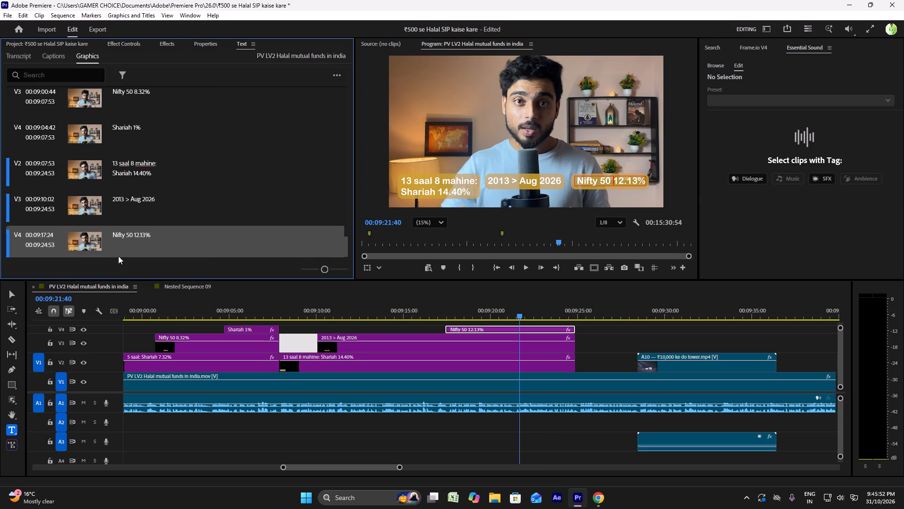
pyautogui.doubleClick(121, 236)
pyautogui.click(140, 236)
pyautogui.click(143, 237)
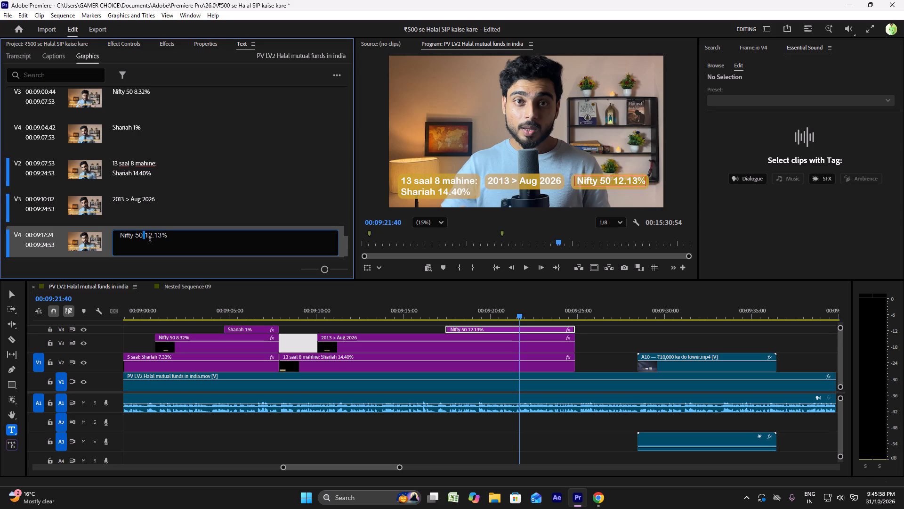
pyautogui.press('-')
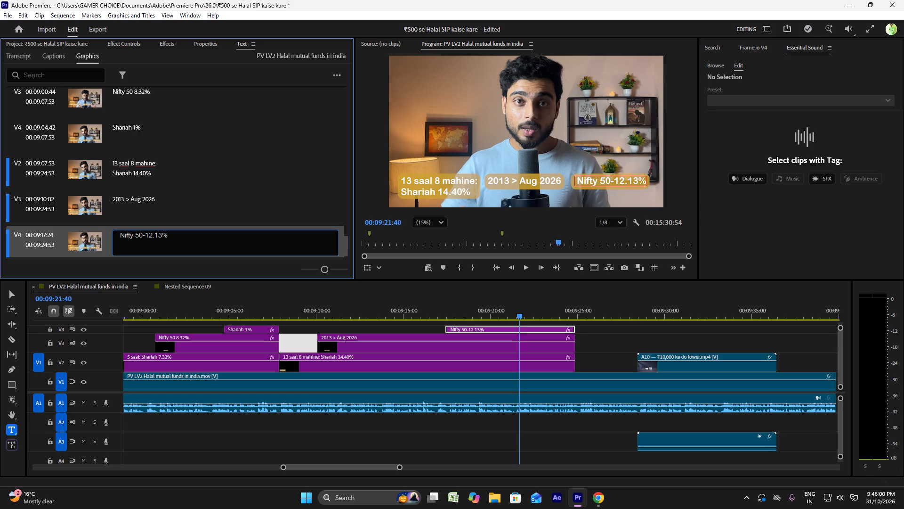
pyautogui.press('space')
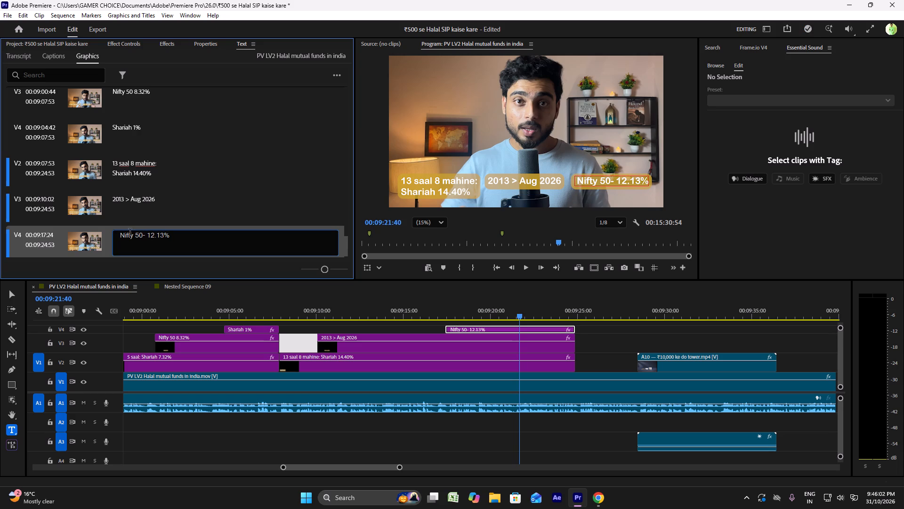
pyautogui.click(144, 235)
pyautogui.press('space')
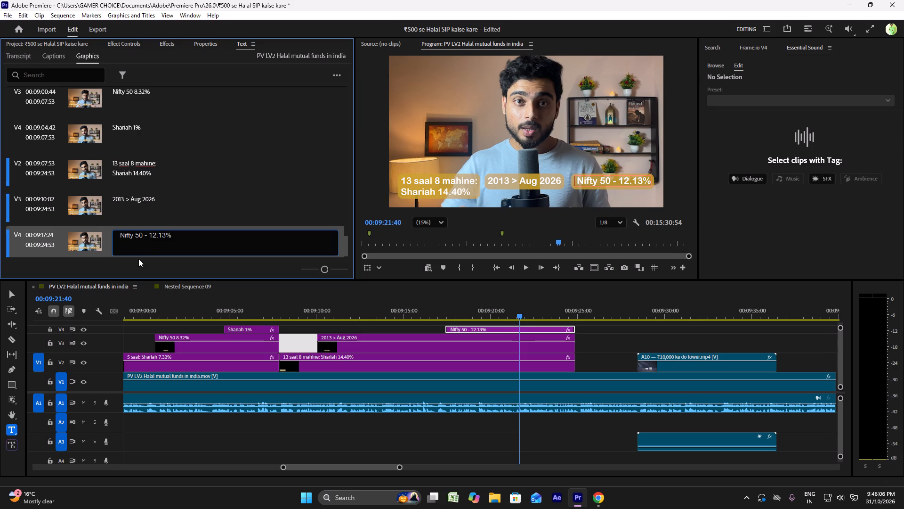
pyautogui.click(372, 329)
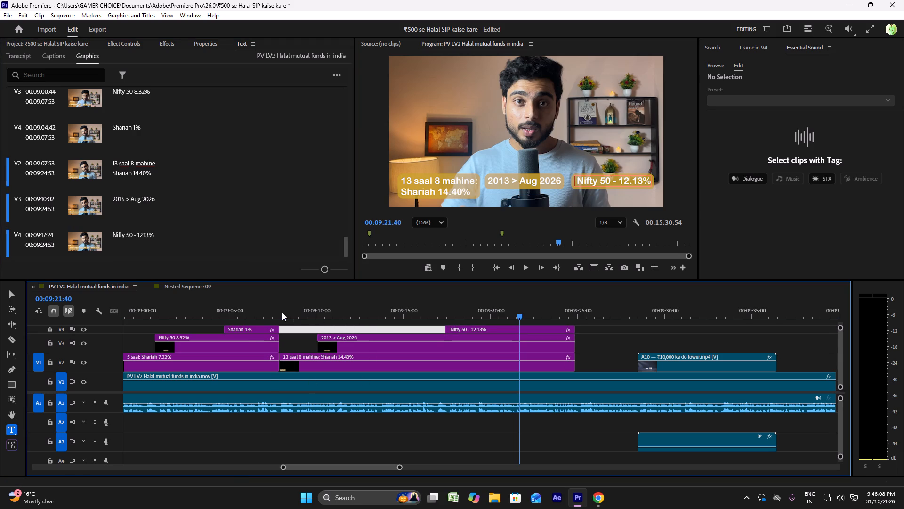
# Play back the section from about 00:09:07 to check the three titles against the speech.
pyautogui.click(272, 312)
pyautogui.press('space')
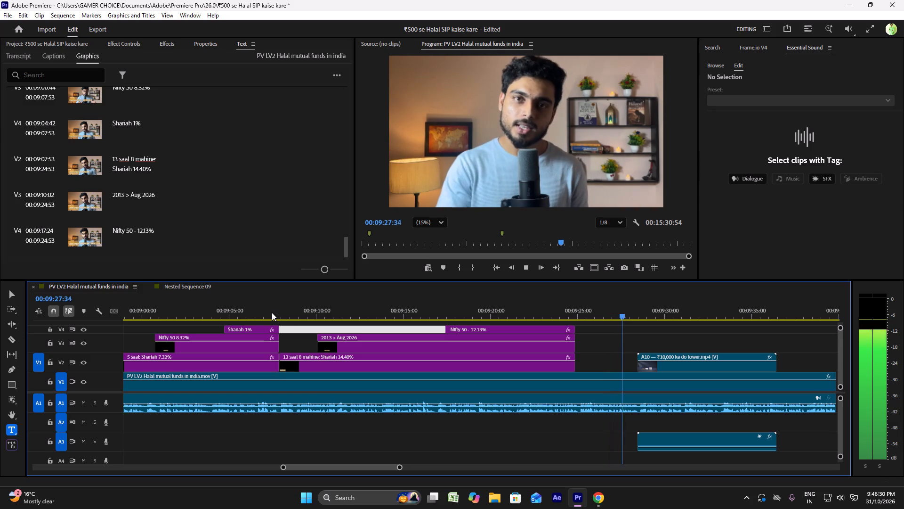
pyautogui.press('space')
pyautogui.click(296, 345)
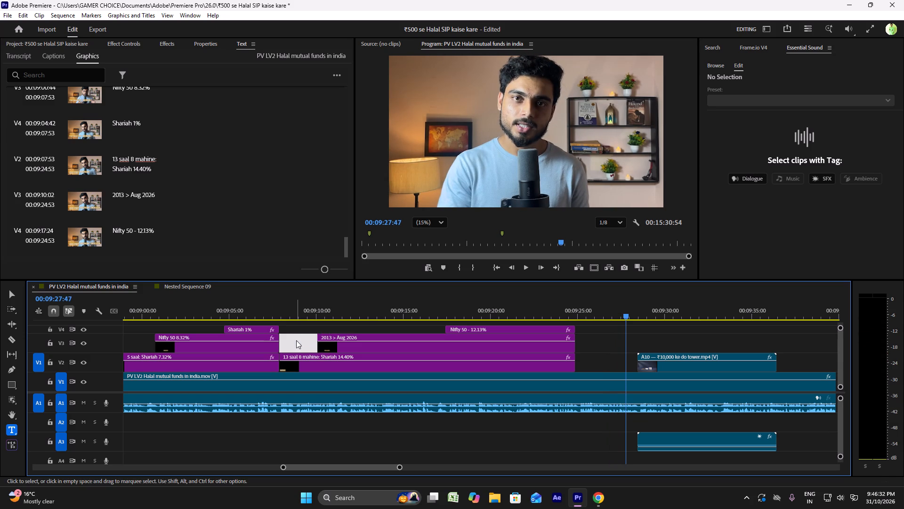
pyautogui.click(273, 305)
pyautogui.press('space')
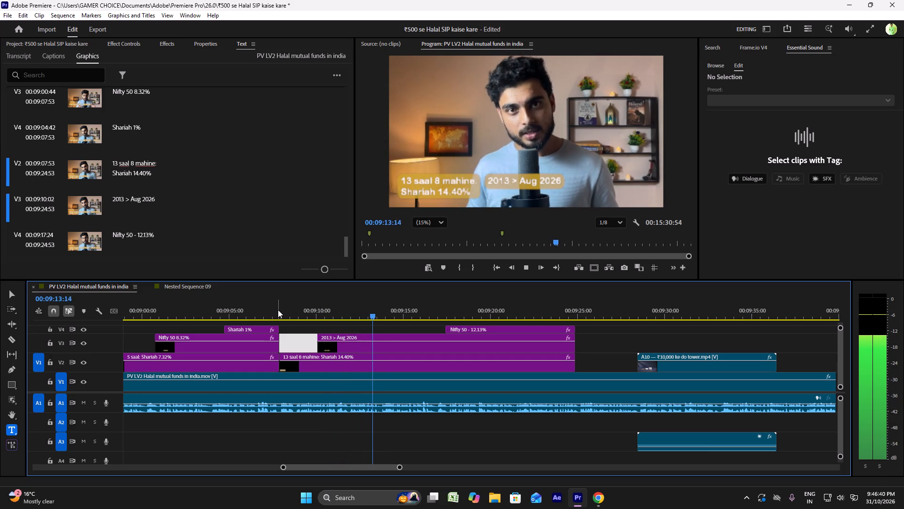
pyautogui.press('space')
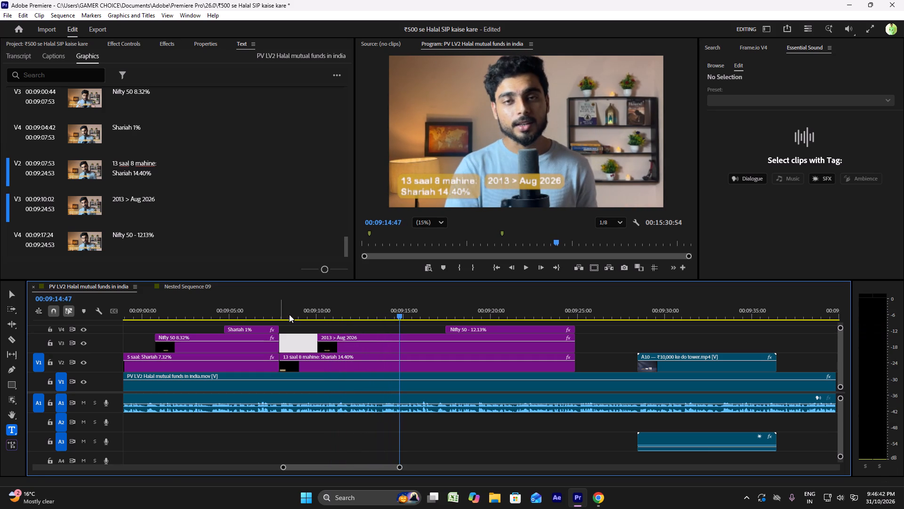
# Cut the "13 saal 8 mahine:" line from the V2 title, leaving "Shariah 14.40%" as its only line.
pyautogui.doubleClick(340, 360)
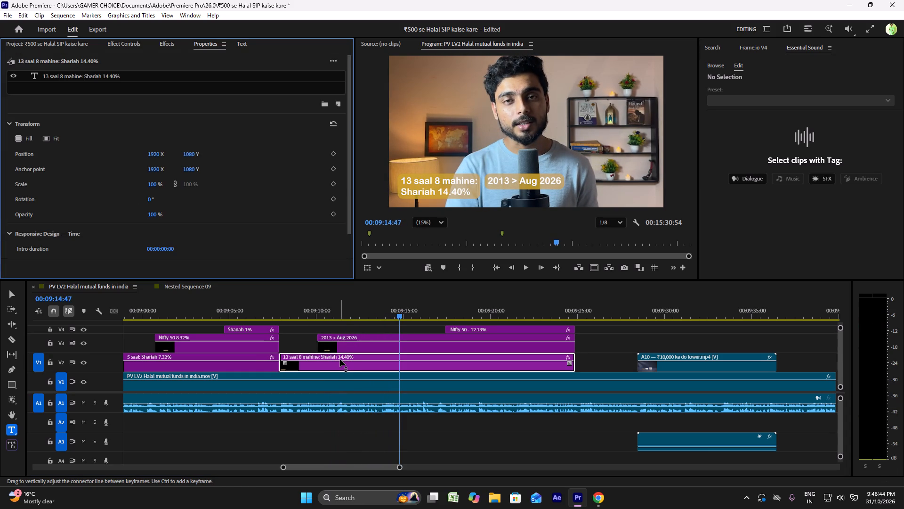
pyautogui.doubleClick(340, 359)
pyautogui.click(240, 48)
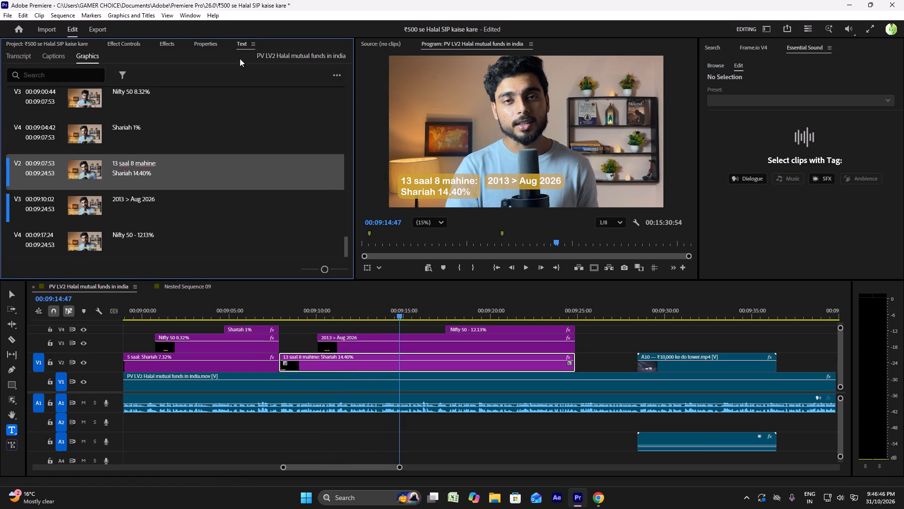
pyautogui.click(164, 163)
pyautogui.tripleClick(163, 164)
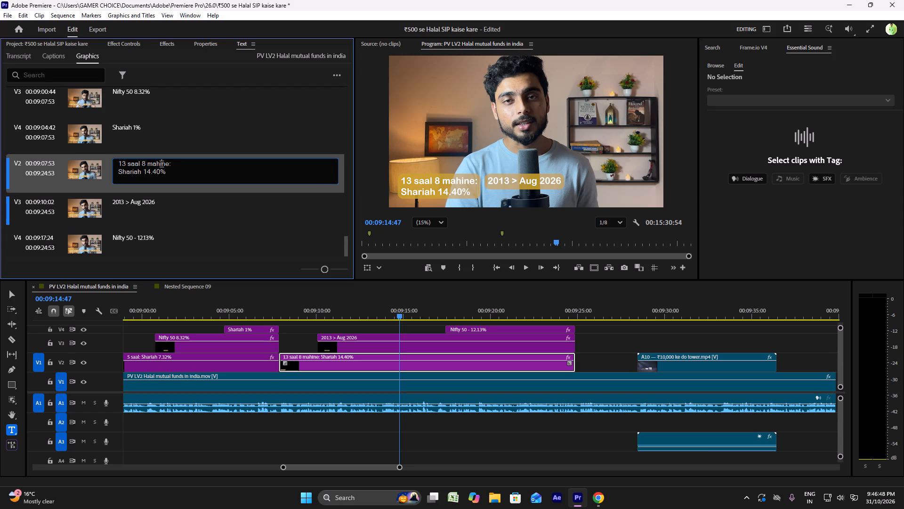
pyautogui.moveTo(175, 165); pyautogui.dragTo(118, 164)
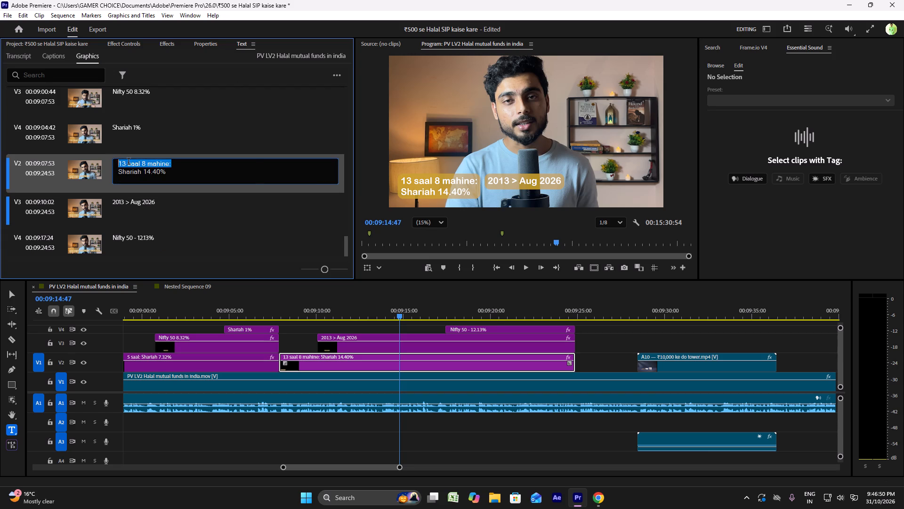
pyautogui.rightClick(129, 162)
pyautogui.click(145, 188)
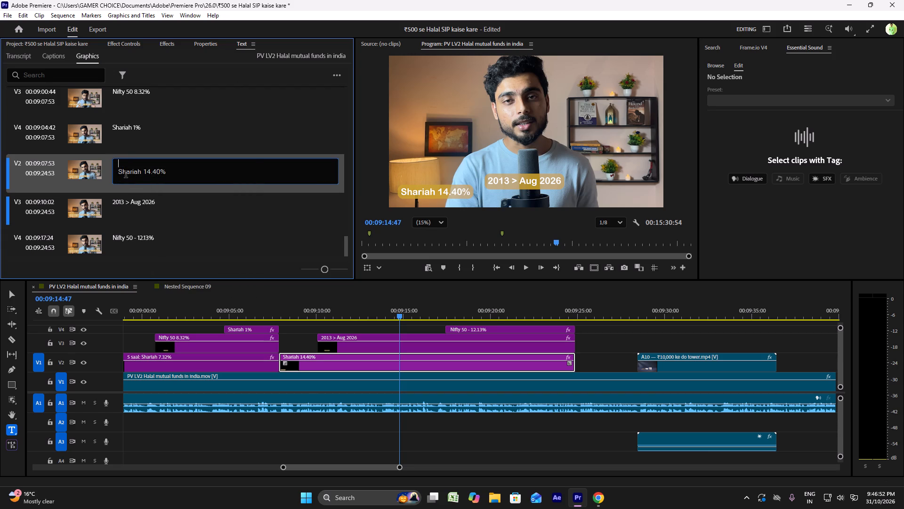
pyautogui.click(121, 175)
pyautogui.press('Left')
pyautogui.press('BackSpace')
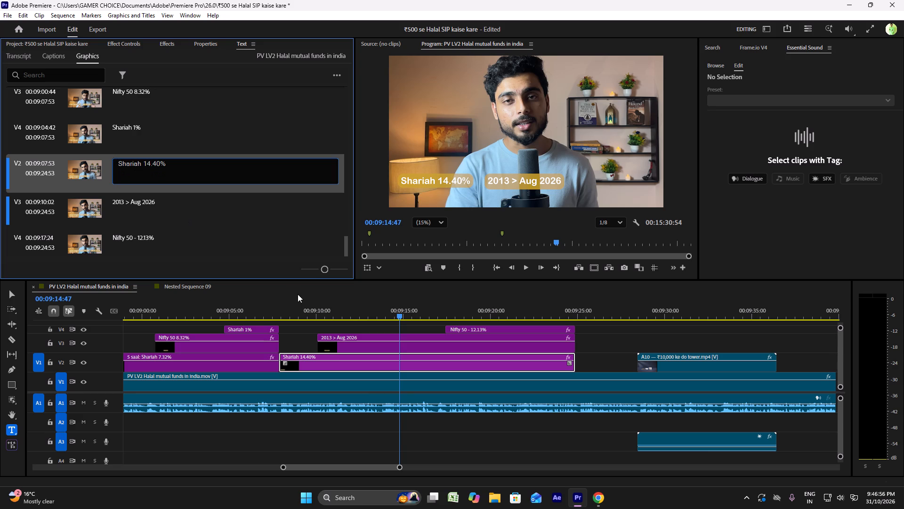
# Paste "13 saal 8 mahine:" as a new line above "2013 > Aug 2026" in the V3 title.
pyautogui.click(336, 310)
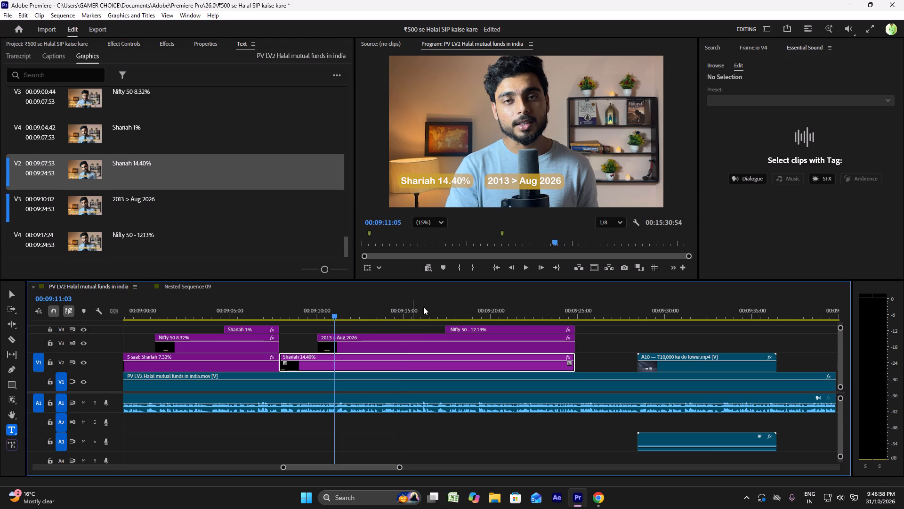
pyautogui.click(427, 307)
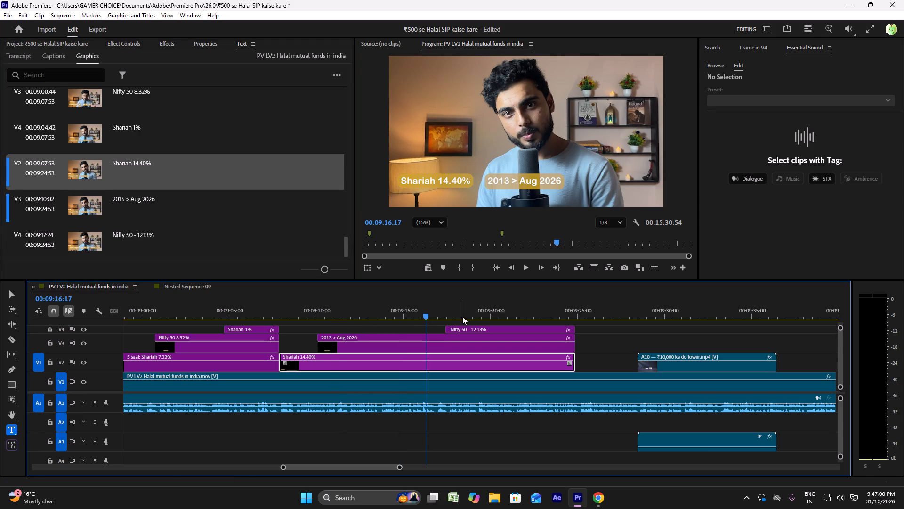
pyautogui.click(403, 342)
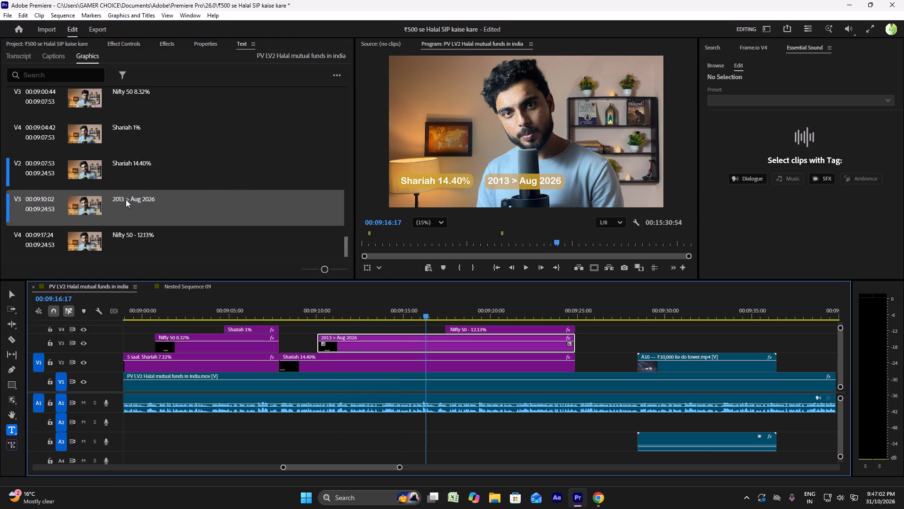
pyautogui.tripleClick(114, 198)
pyautogui.click(114, 198)
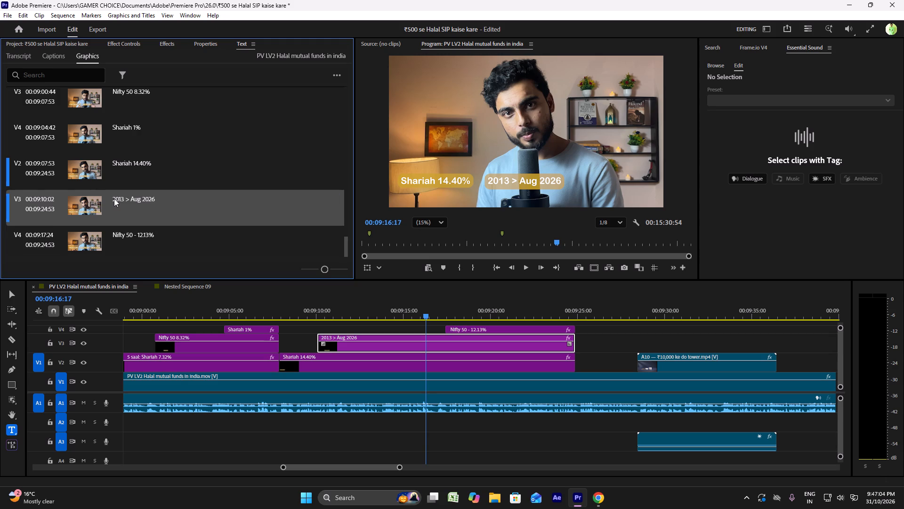
pyautogui.doubleClick(114, 198)
pyautogui.click(119, 200)
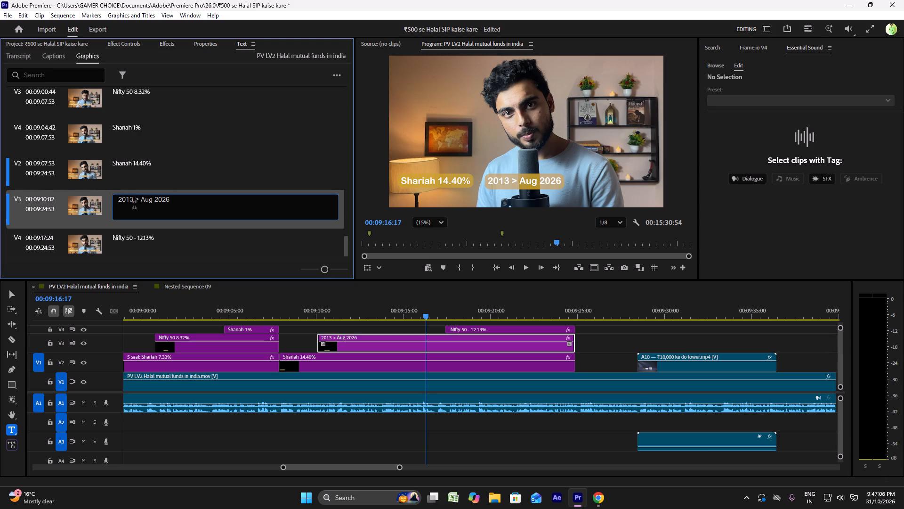
pyautogui.press('Return')
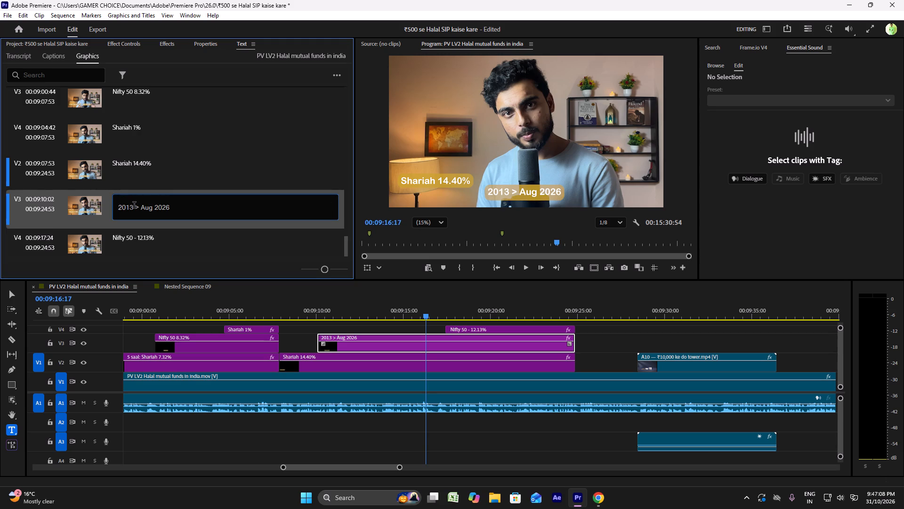
pyautogui.press('Up')
pyautogui.hotkey('ctrl', 'v')
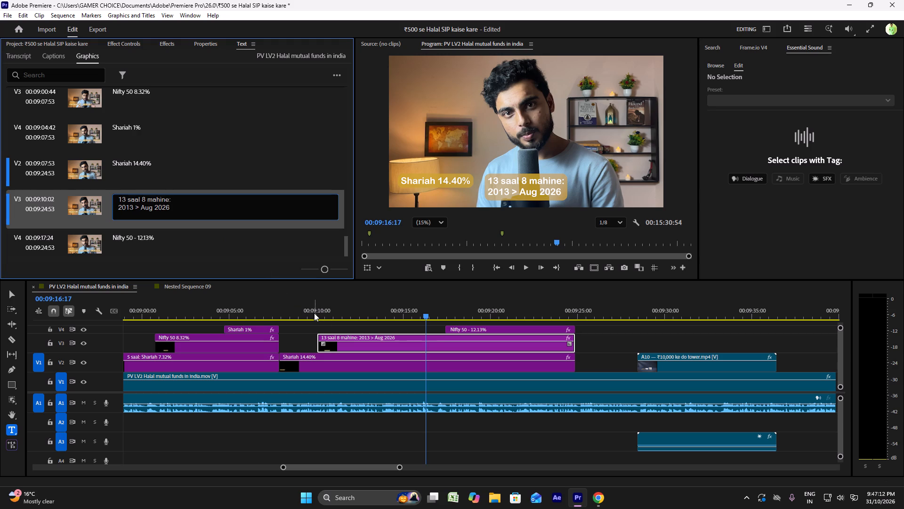
# Swap the titles' tracks: "13 saal 8 mahine: 2013 > Aug 2026" on V2 and "Shariah 14.40%" on V3, keeping their timing.
pyautogui.click(266, 311)
pyautogui.click(287, 326)
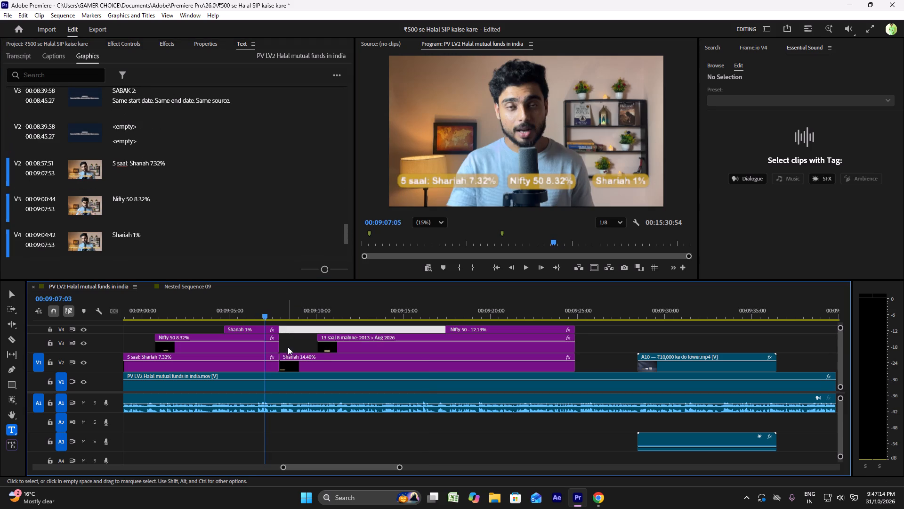
pyautogui.click(288, 365)
pyautogui.moveTo(303, 367); pyautogui.dragTo(334, 368)
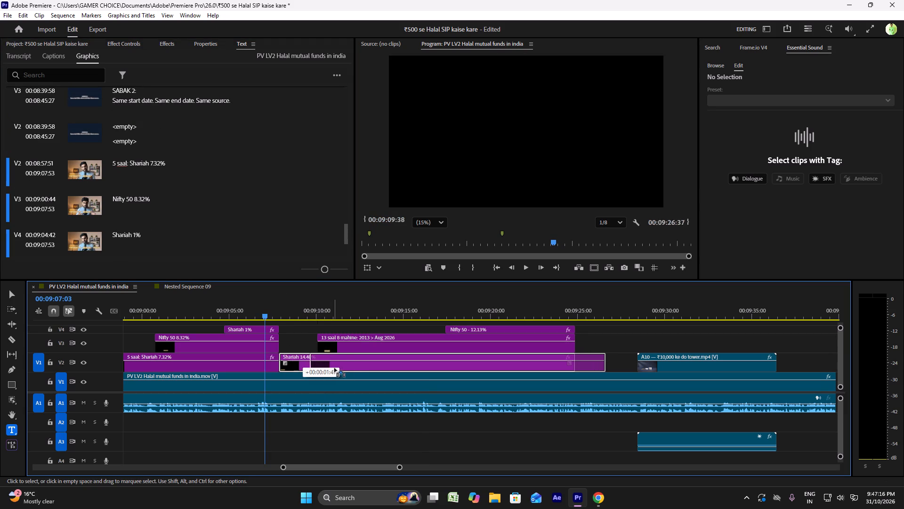
pyautogui.moveTo(334, 368); pyautogui.dragTo(619, 337)
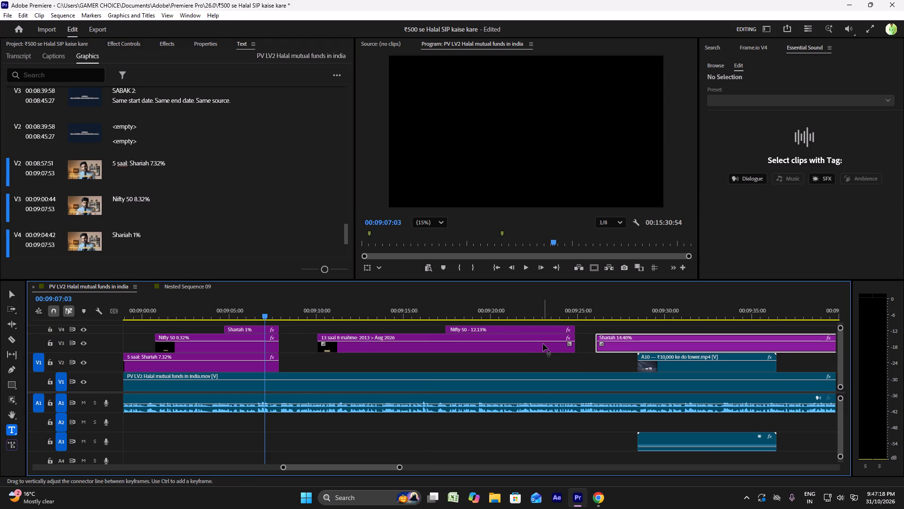
pyautogui.moveTo(542, 344); pyautogui.dragTo(542, 372)
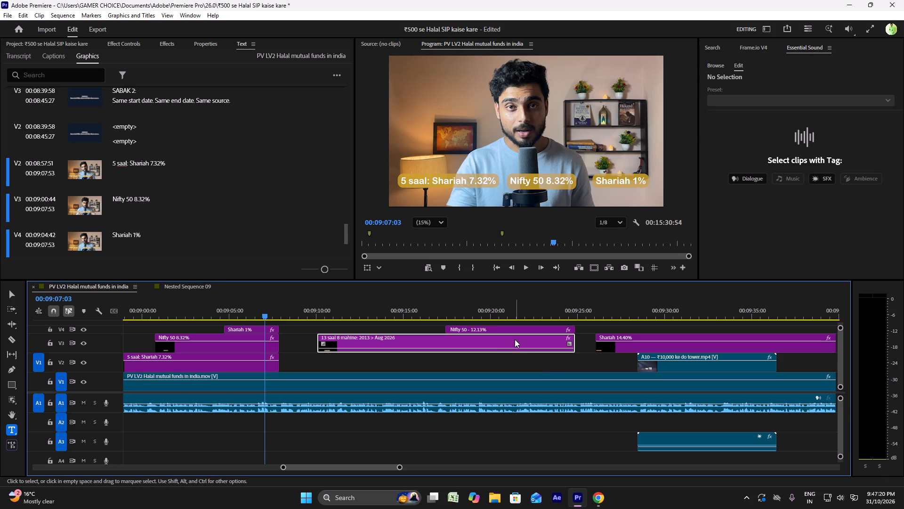
pyautogui.moveTo(514, 337); pyautogui.dragTo(512, 356)
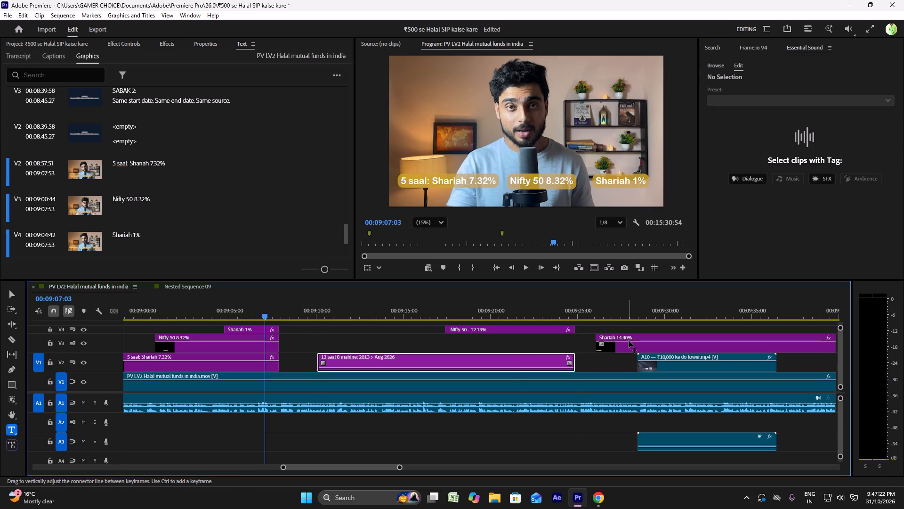
pyautogui.moveTo(633, 345); pyautogui.dragTo(343, 337)
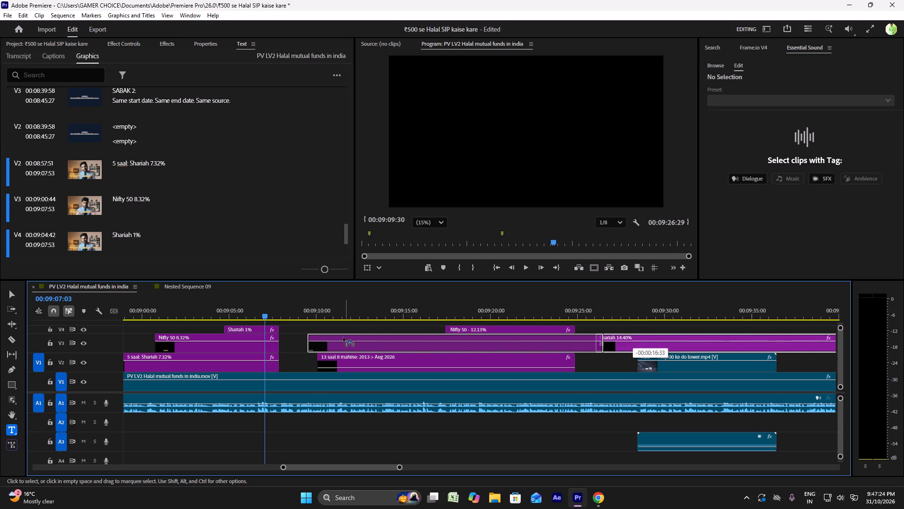
pyautogui.moveTo(343, 337); pyautogui.dragTo(321, 337)
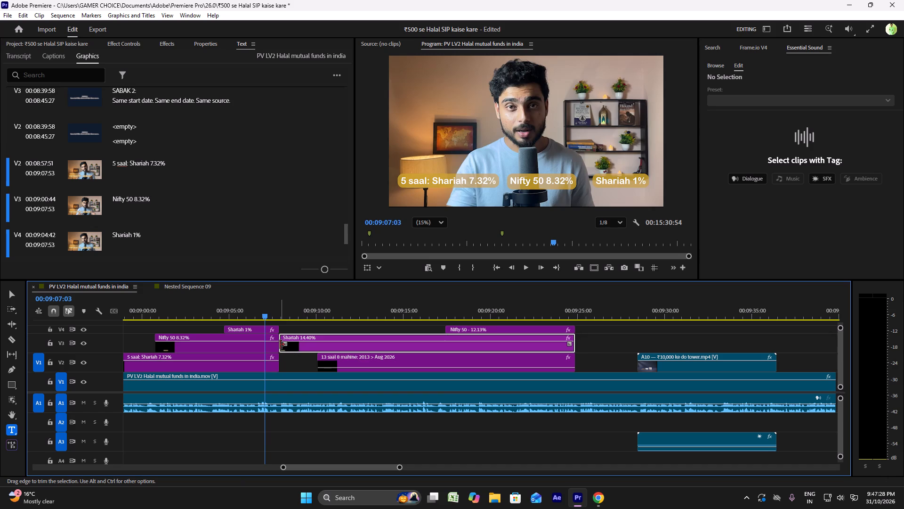
# Trim the V3 "Shariah 14.40%" title's start to about 00:09:09 and play back from there to check the timing.
pyautogui.moveTo(280, 345); pyautogui.dragTo(305, 345)
pyautogui.moveTo(369, 368); pyautogui.dragTo(369, 357)
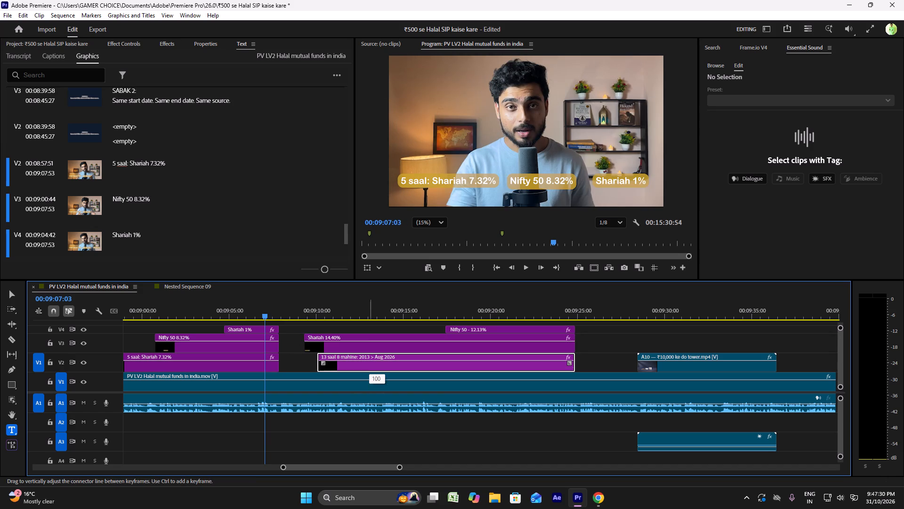
pyautogui.moveTo(369, 357); pyautogui.dragTo(369, 345)
pyautogui.click(302, 316)
pyautogui.press('space')
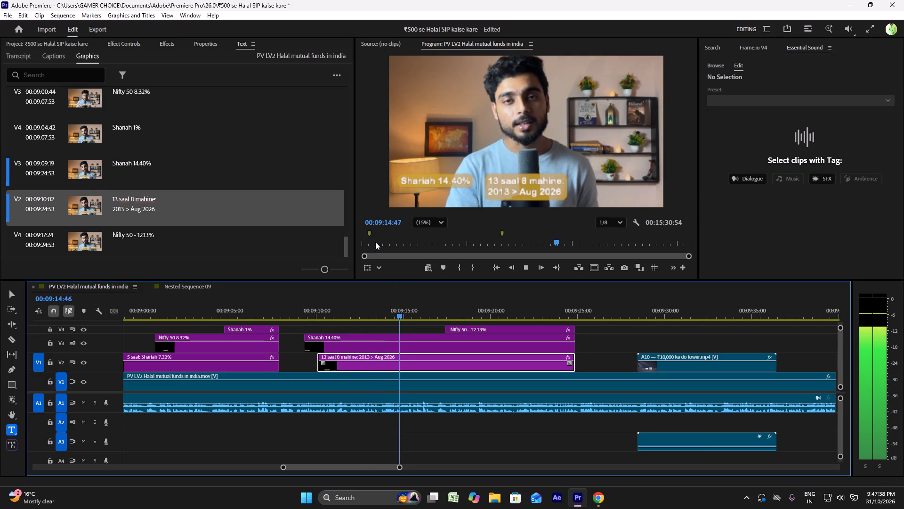
pyautogui.press('space')
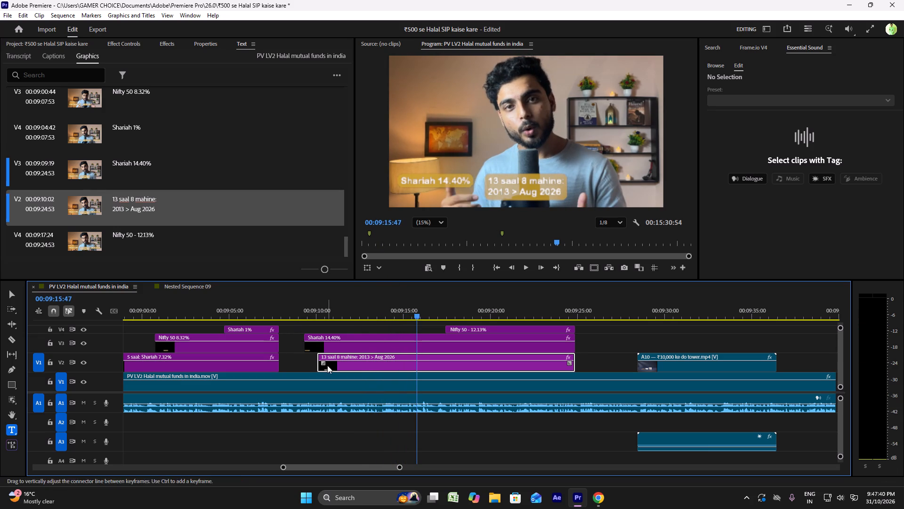
# Extend the start of the V2 "13 saal 8 mahine: 2013 > Aug 2026" title back to 00:09:07:53, against the "5 saal: Shariah 7.32%" title.
pyautogui.moveTo(320, 367); pyautogui.dragTo(268, 372)
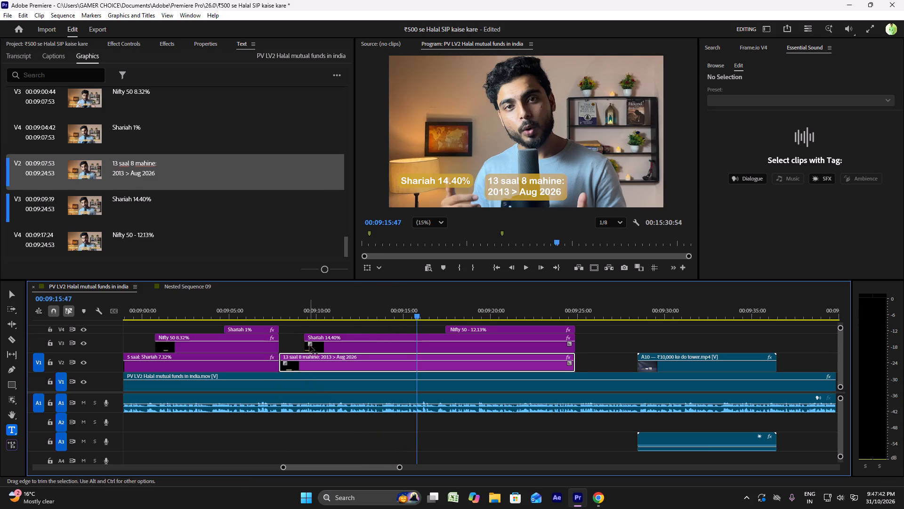
# Trim the V3 "Shariah 14.40%" title to start at 00:09:14:37, playing back to match its entry to the speech.
pyautogui.moveTo(306, 348); pyautogui.dragTo(355, 349)
pyautogui.click(348, 313)
pyautogui.press('space')
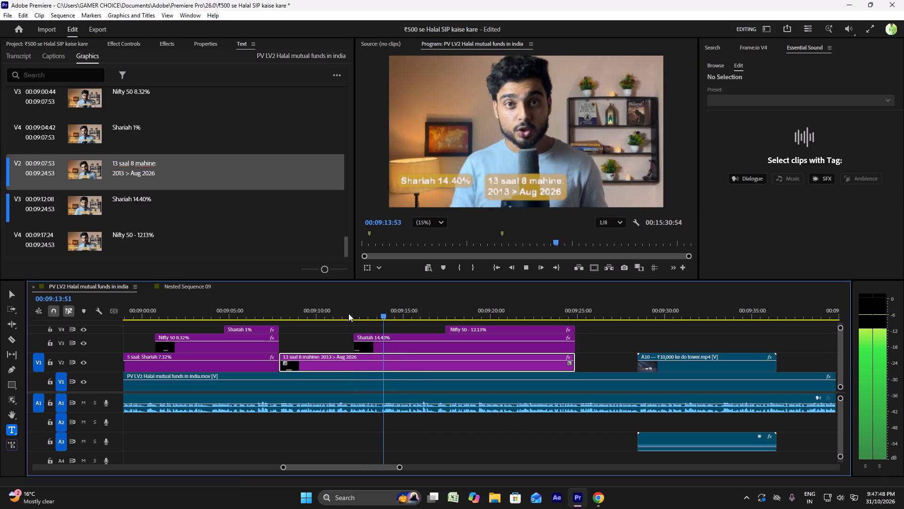
pyautogui.press('space')
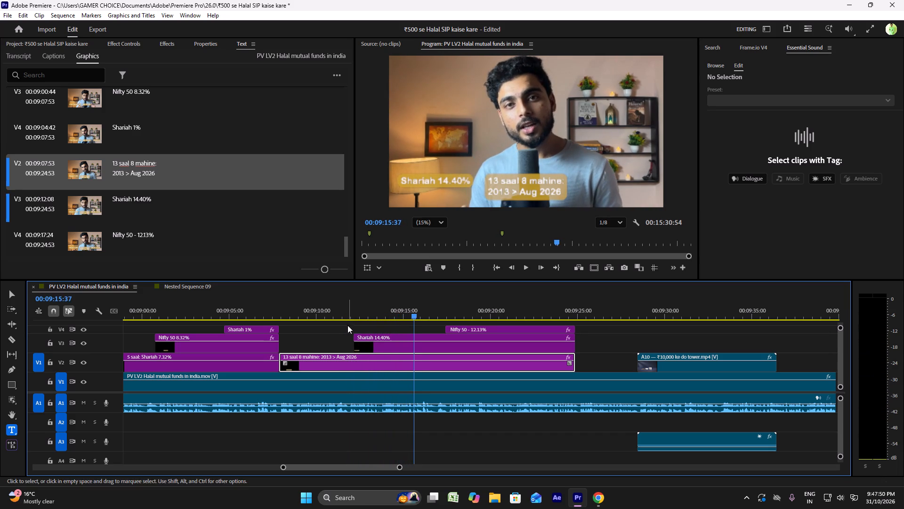
pyautogui.moveTo(352, 342); pyautogui.dragTo(395, 343)
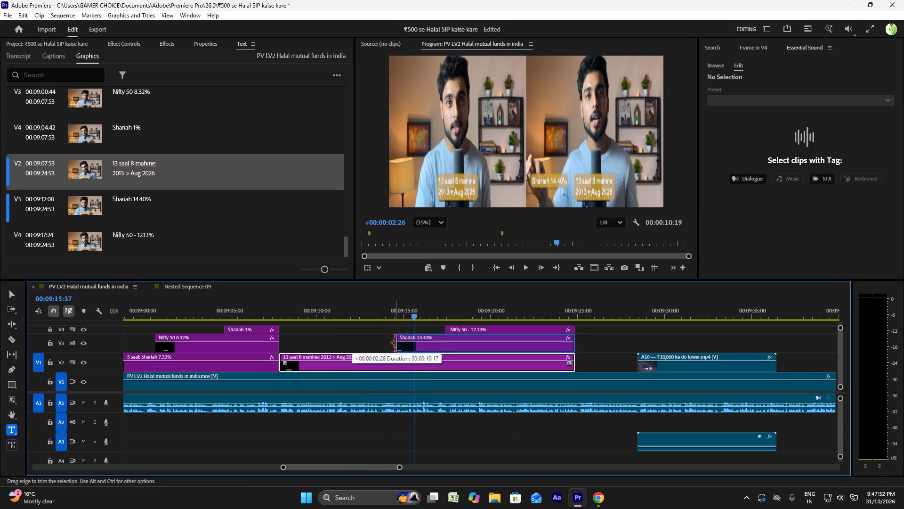
pyautogui.moveTo(395, 343); pyautogui.dragTo(395, 343)
pyautogui.click(392, 317)
pyautogui.press('space')
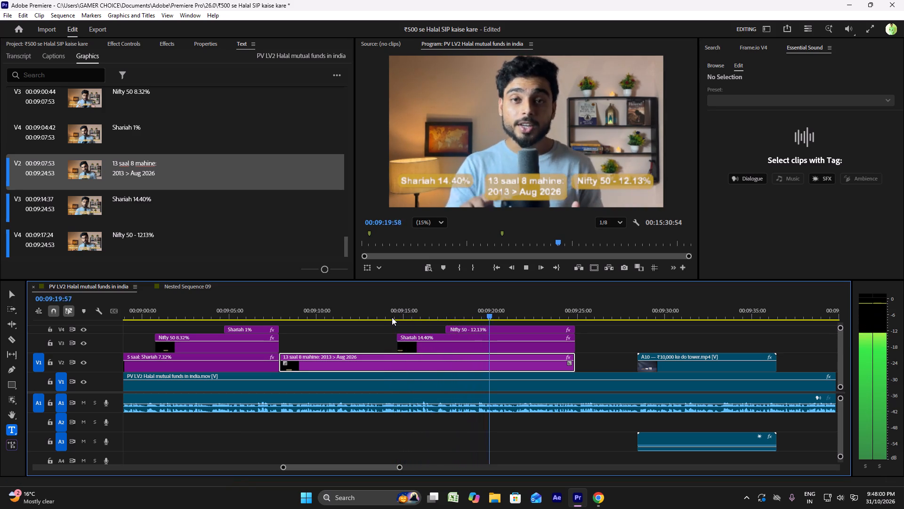
pyautogui.press('space')
pyautogui.click(437, 330)
pyautogui.click(604, 358)
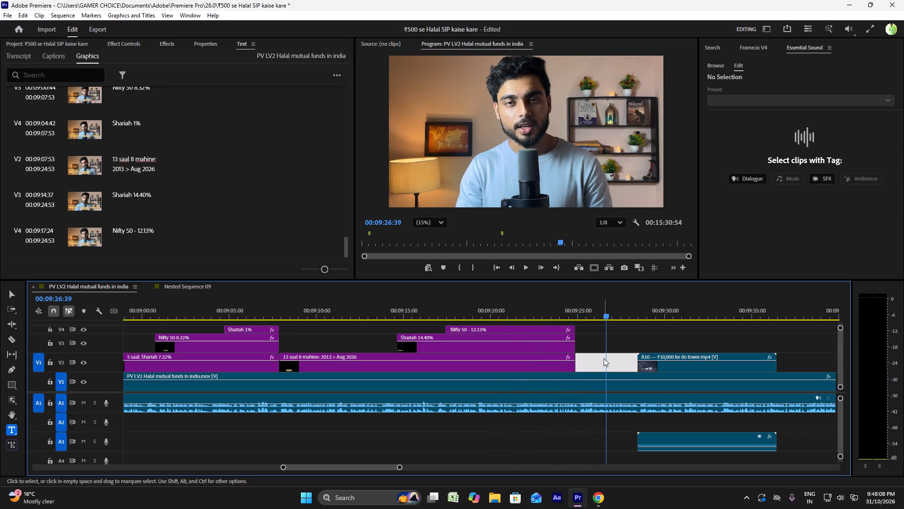
pyautogui.click(582, 343)
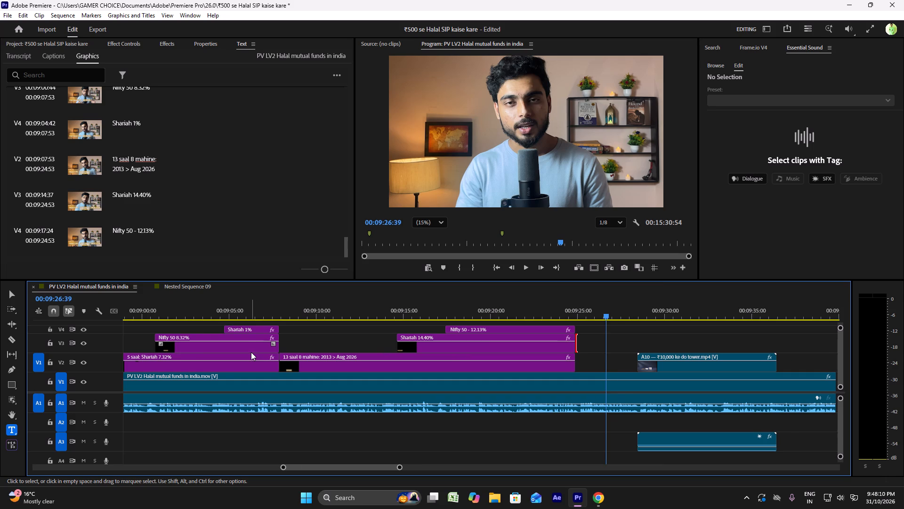
# Copy the film burn transition clip with its sound from about 00:07:10 and paste it at about 00:08:04 on V3 and A2.
pyautogui.scroll(5, 251, 352)
pyautogui.scroll(20, 251, 352)
pyautogui.scroll(6, 251, 352)
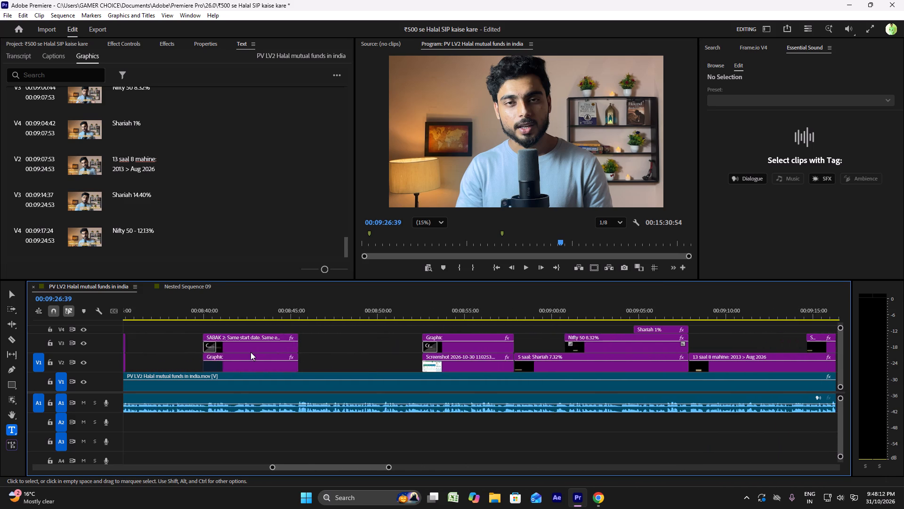
pyautogui.scroll(8, 250, 352)
pyautogui.scroll(16, 250, 352)
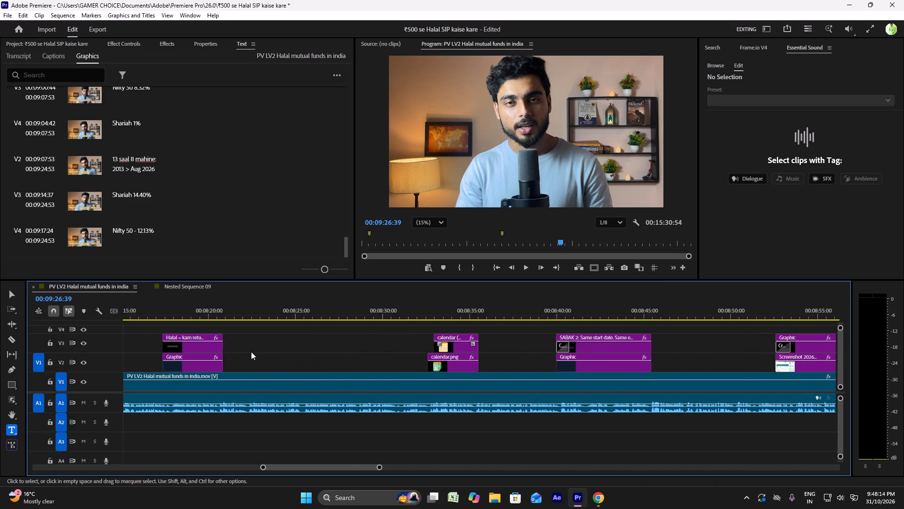
pyautogui.scroll(20, 249, 351)
pyautogui.scroll(4, 249, 351)
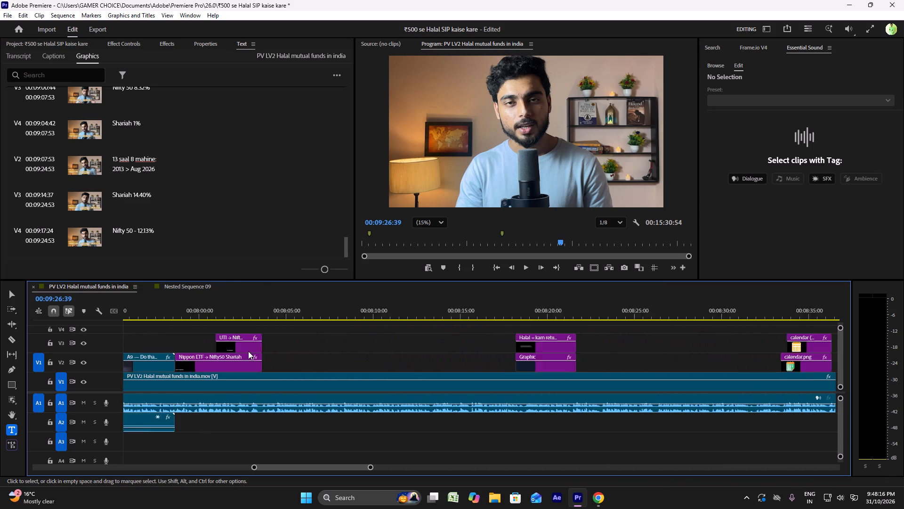
pyautogui.scroll(20, 248, 351)
pyautogui.scroll(6, 247, 351)
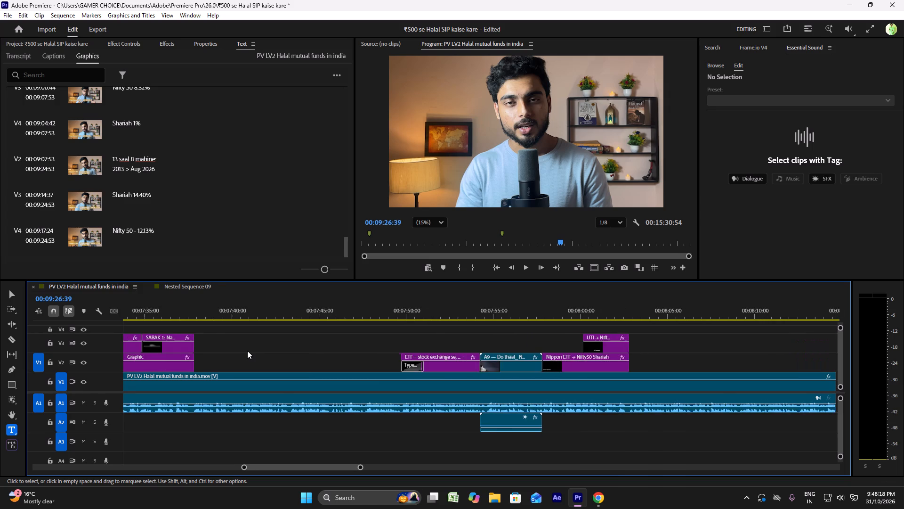
pyautogui.scroll(17, 247, 351)
pyautogui.scroll(6, 247, 351)
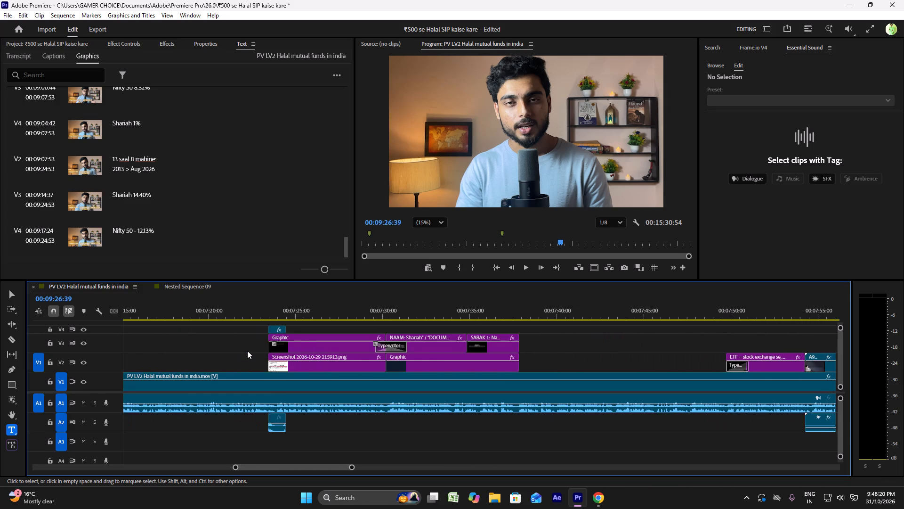
pyautogui.scroll(5, 247, 351)
pyautogui.keyDown('alt'); pyautogui.scroll(-5, 247, 351); pyautogui.keyUp('alt')
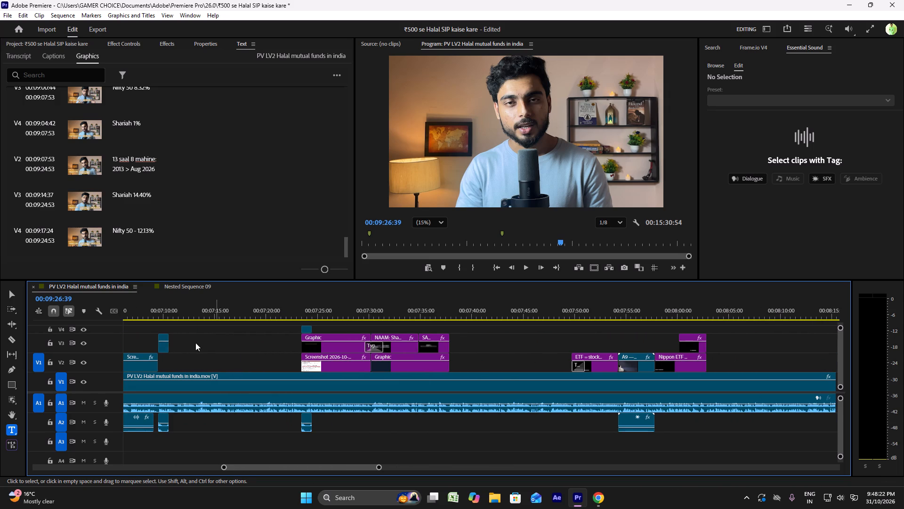
pyautogui.click(164, 346)
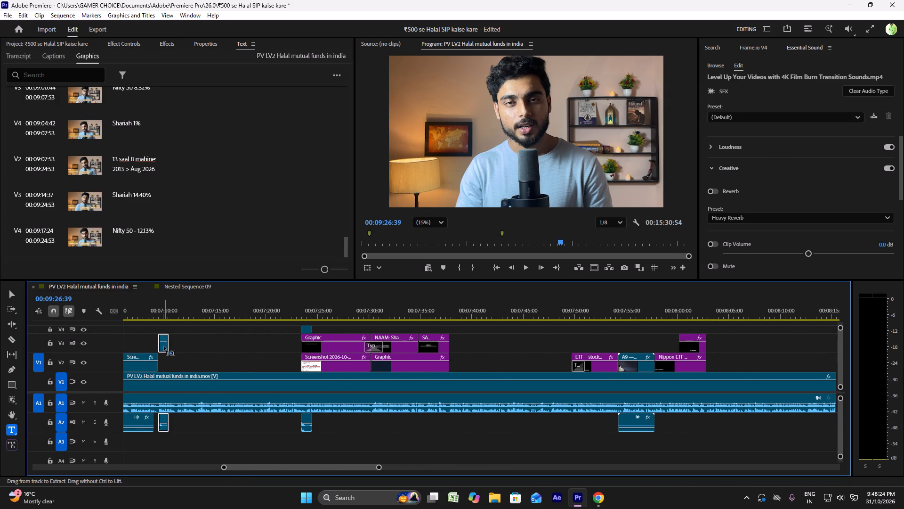
pyautogui.hotkey('ctrl', 'c')
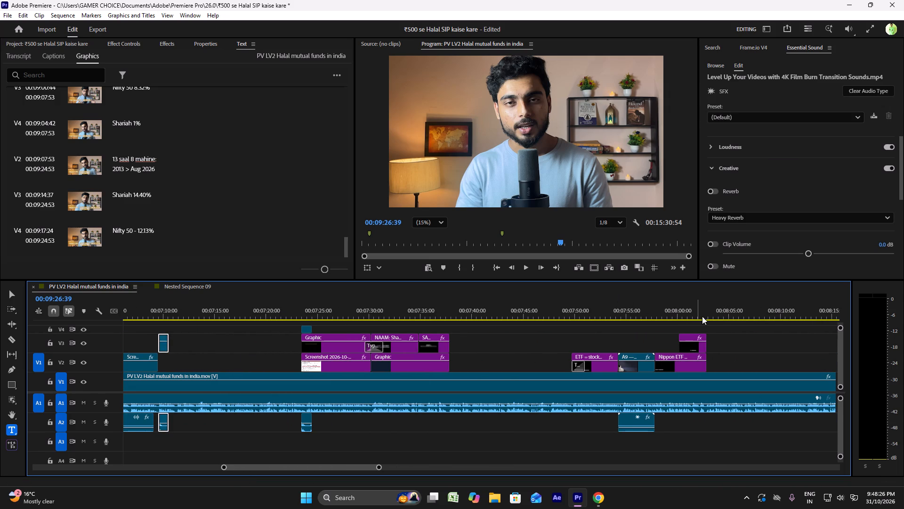
pyautogui.click(720, 313)
pyautogui.hotkey('ctrl', 'v')
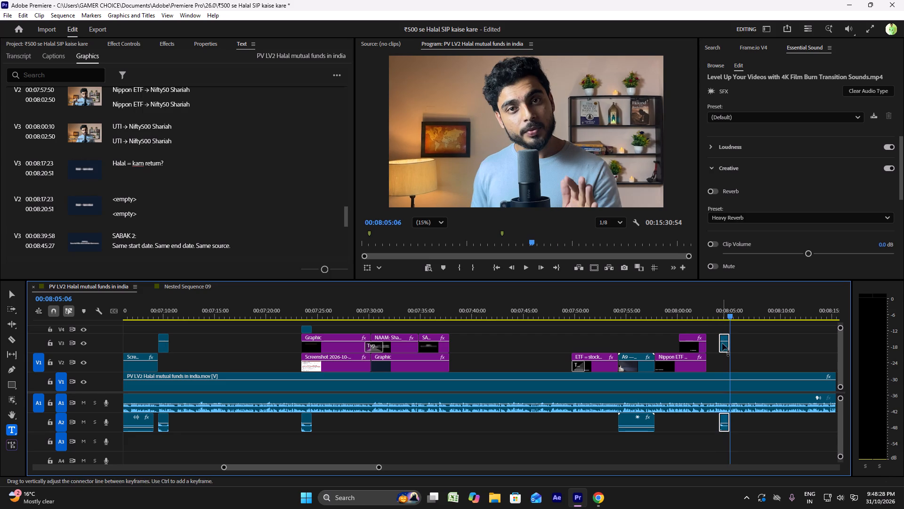
# Move the pasted film burn clip to V5 over the end of the 13-year titles, at about 00:09:24, and play back the transition.
pyautogui.keyDown('alt'); pyautogui.scroll(15, 722, 347); pyautogui.keyUp('alt')
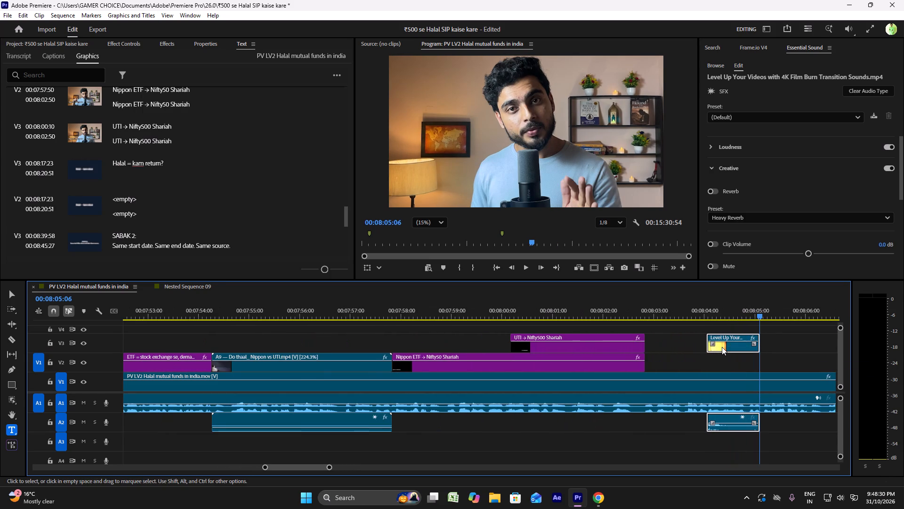
pyautogui.scroll(-20, 722, 347)
pyautogui.scroll(-2, 722, 347)
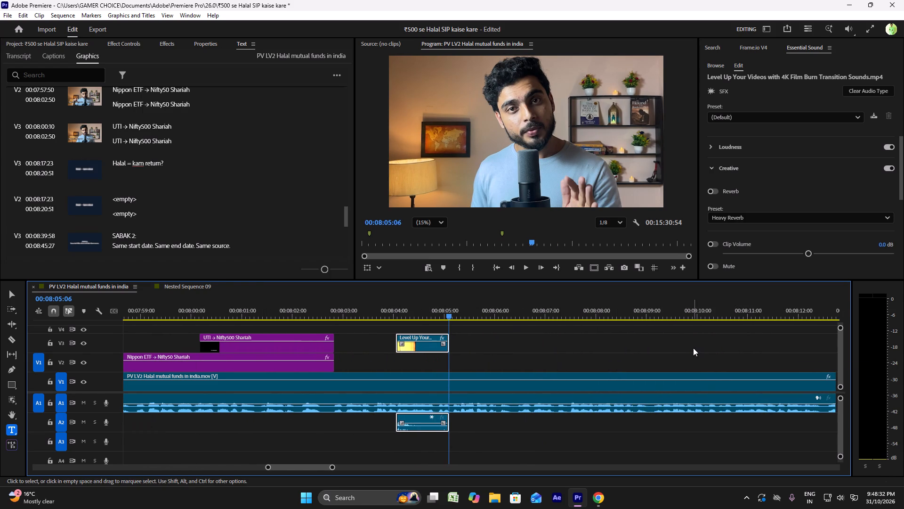
pyautogui.scroll(-15, 692, 348)
pyautogui.keyDown('alt'); pyautogui.scroll(-3, 386, 352); pyautogui.keyUp('alt')
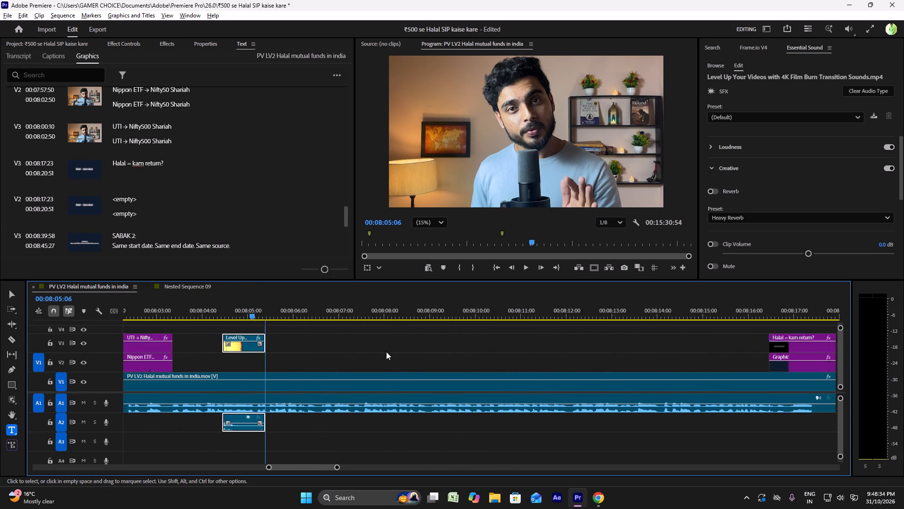
pyautogui.keyDown('alt'); pyautogui.scroll(-9, 386, 352); pyautogui.keyUp('alt')
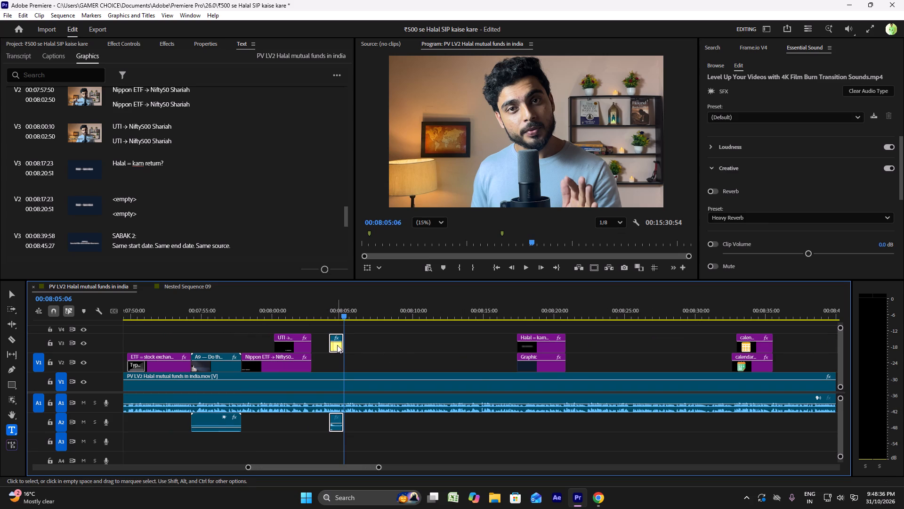
pyautogui.moveTo(337, 345); pyautogui.dragTo(789, 349)
pyautogui.scroll(-12, 785, 349)
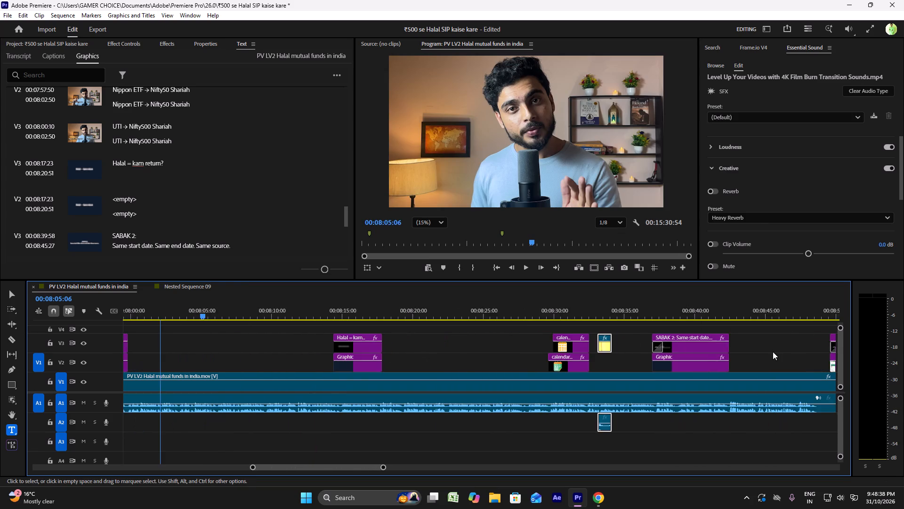
pyautogui.scroll(-20, 773, 352)
pyautogui.scroll(-7, 773, 352)
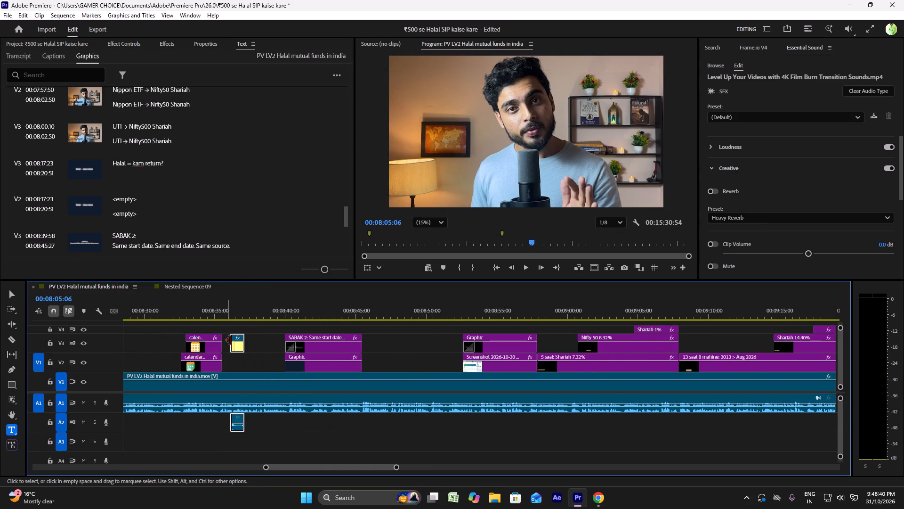
pyautogui.moveTo(237, 347); pyautogui.dragTo(723, 336)
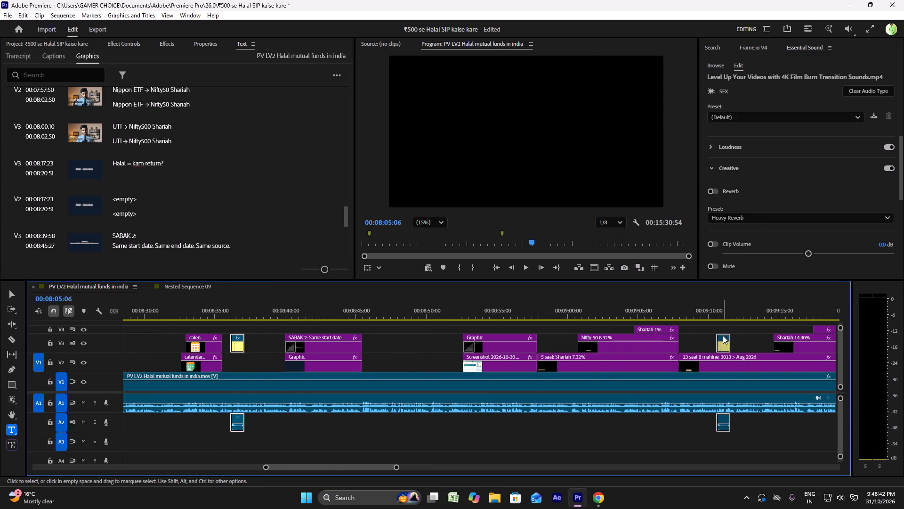
pyautogui.scroll(-20, 723, 336)
pyautogui.scroll(-14, 723, 336)
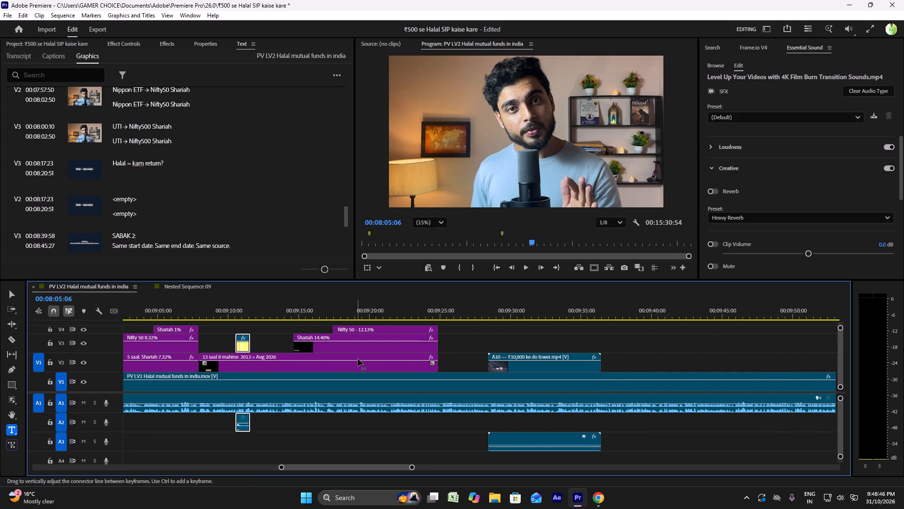
pyautogui.scroll(5, 420, 361)
pyautogui.keyDown('ctrl'); pyautogui.scroll(2, 428, 360); pyautogui.keyUp('ctrl')
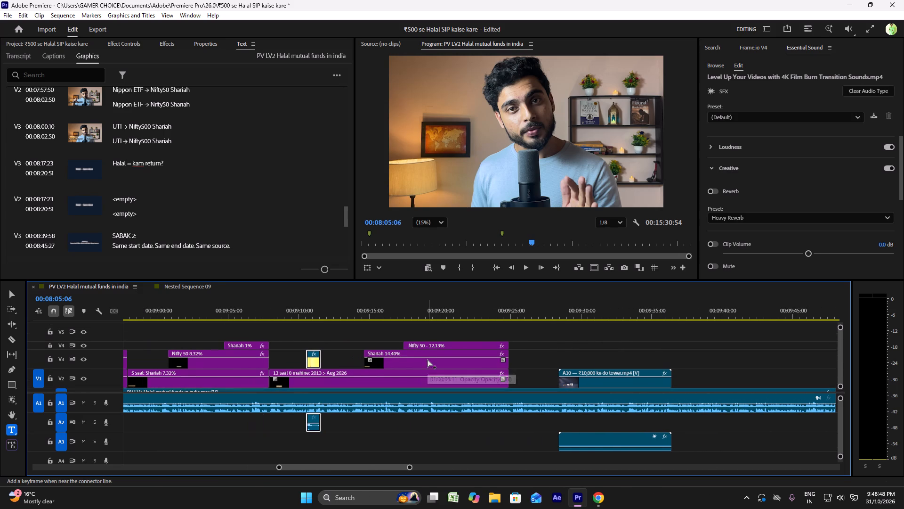
pyautogui.moveTo(313, 363); pyautogui.dragTo(503, 336)
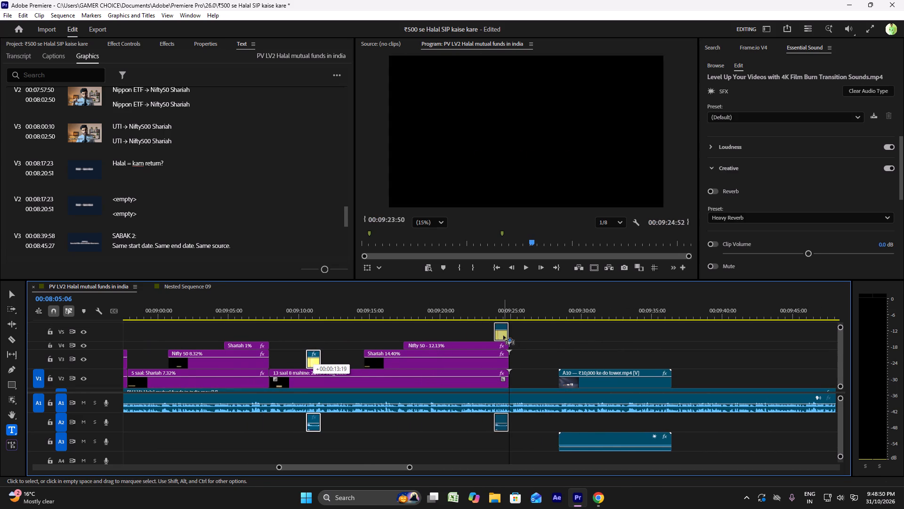
pyautogui.moveTo(503, 336); pyautogui.dragTo(509, 336)
pyautogui.click(499, 313)
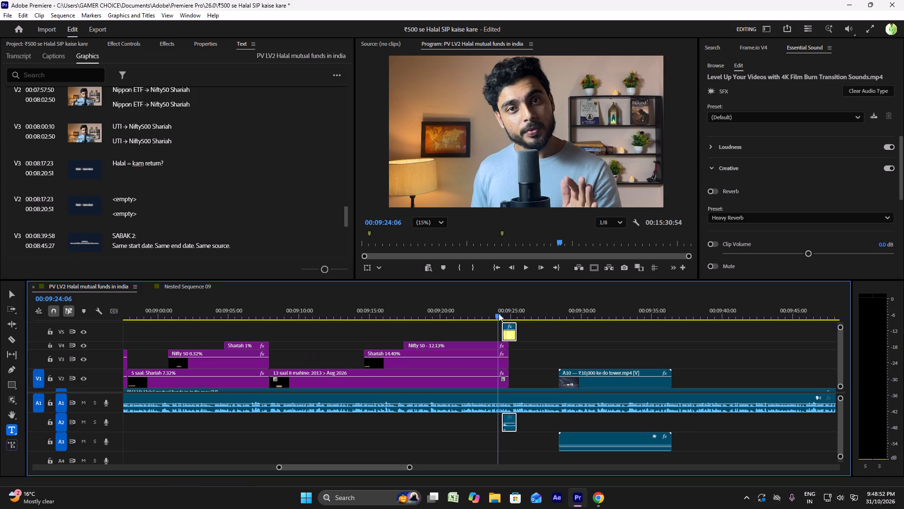
pyautogui.press('space')
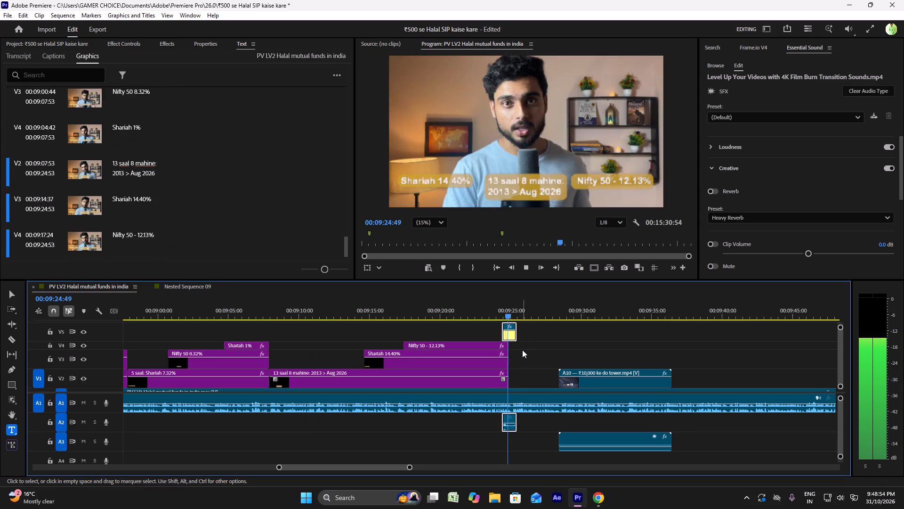
pyautogui.click(486, 335)
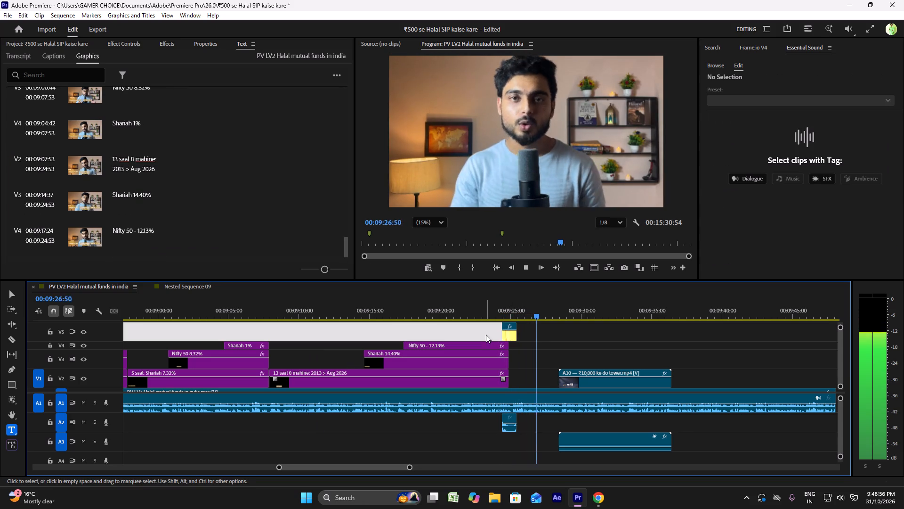
pyautogui.click(485, 335)
pyautogui.press('space')
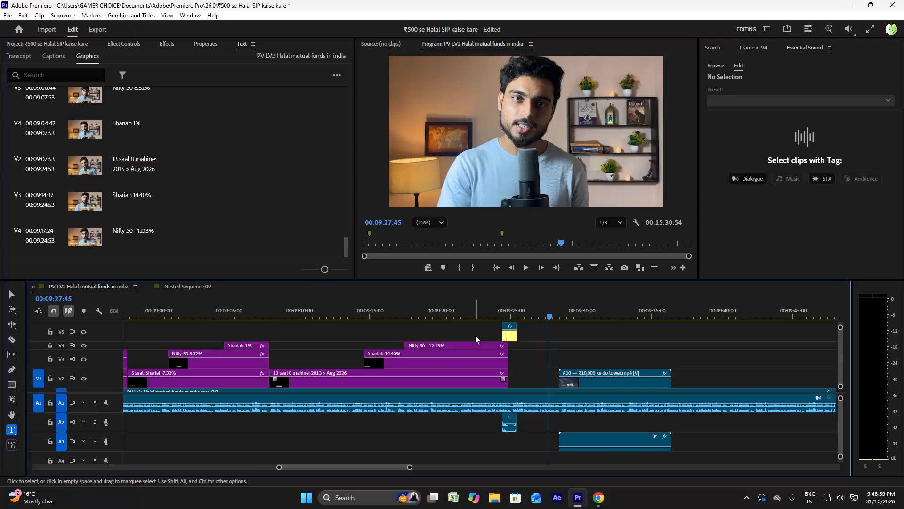
# Set the vertical position of the V2 "13 saal 8 mahine: 2013 > Aug 2026" title to 1051.5 and play back its section.
pyautogui.keyDown('alt'); pyautogui.scroll(5, 475, 335); pyautogui.keyUp('alt')
pyautogui.click(276, 312)
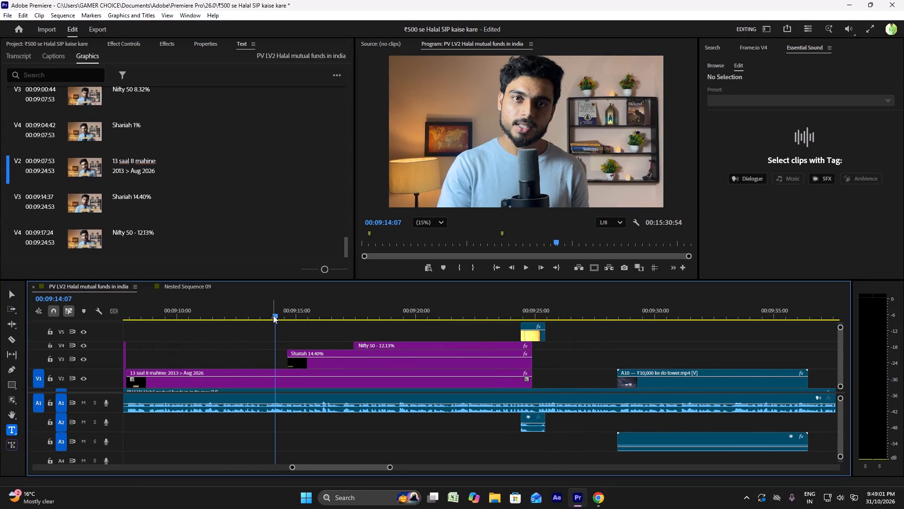
pyautogui.scroll(11, 273, 320)
pyautogui.click(276, 312)
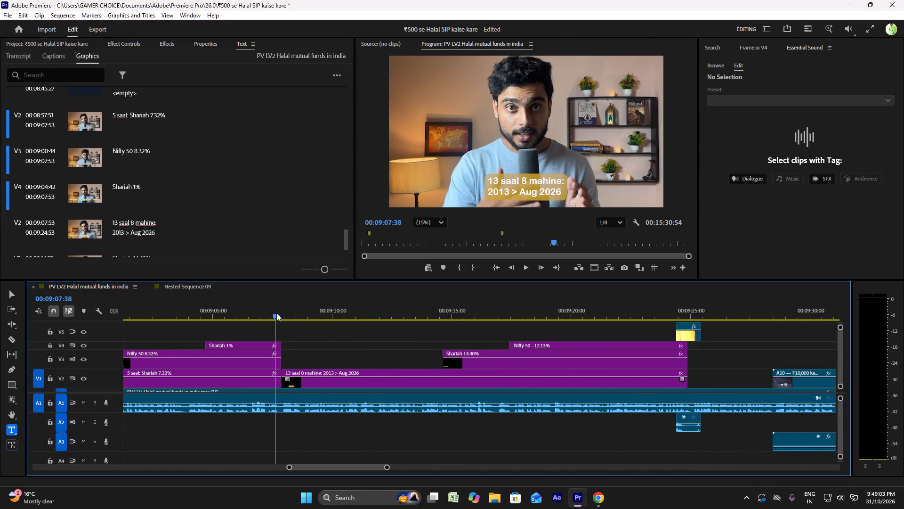
pyautogui.press('space')
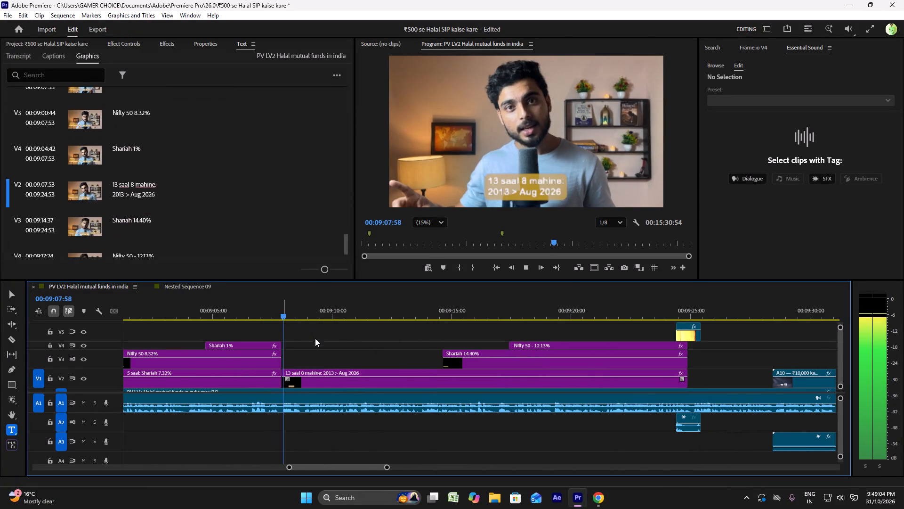
pyautogui.press('space')
pyautogui.click(339, 378)
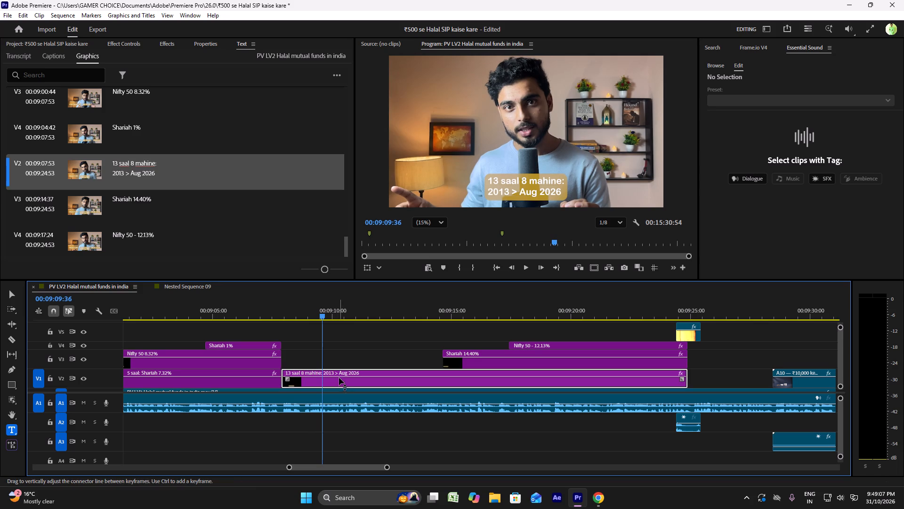
pyautogui.click(134, 43)
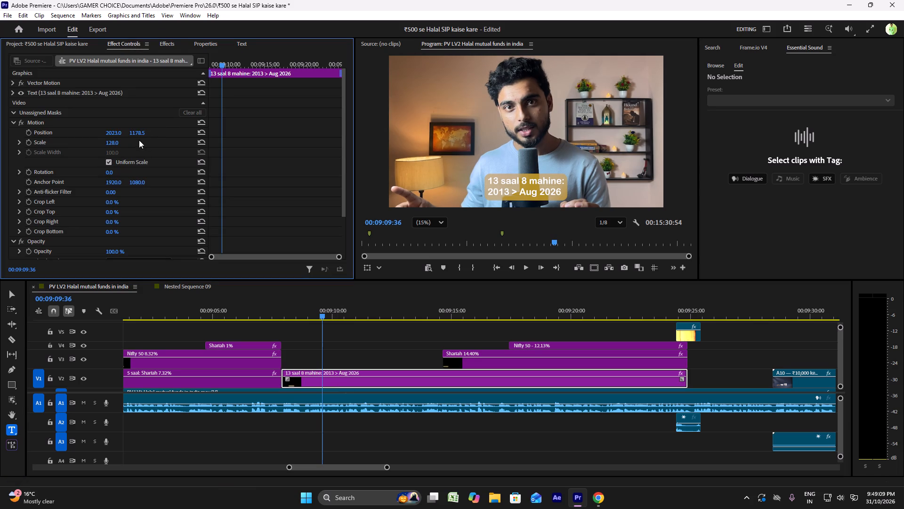
pyautogui.moveTo(144, 134); pyautogui.dragTo(158, 135)
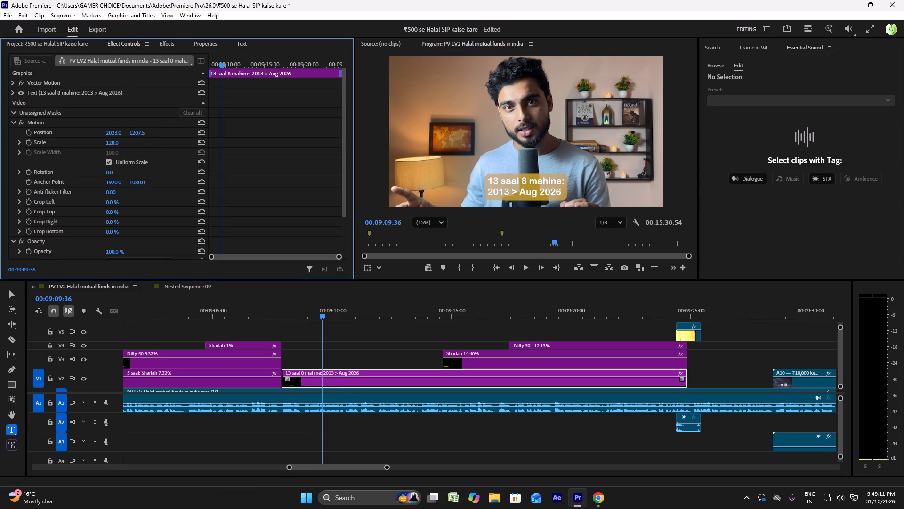
pyautogui.moveTo(158, 135); pyautogui.dragTo(82, 122)
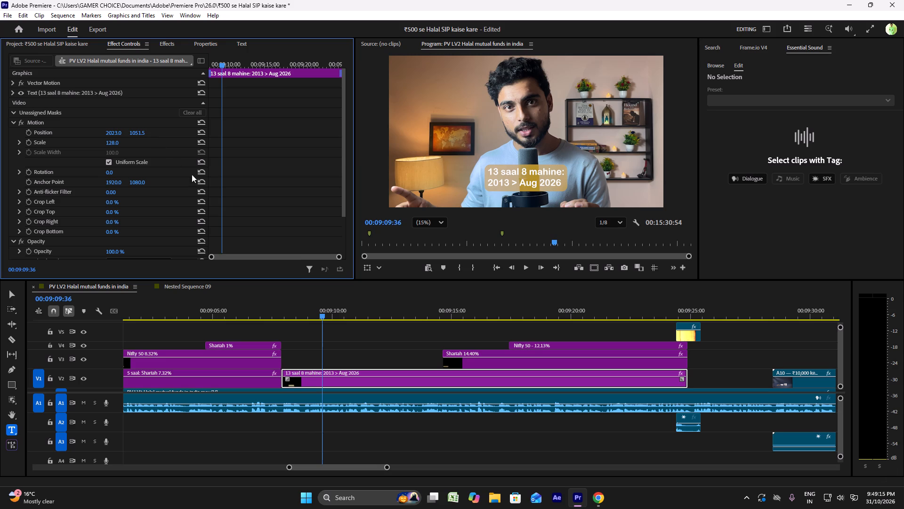
pyautogui.click(441, 311)
pyautogui.doubleClick(455, 313)
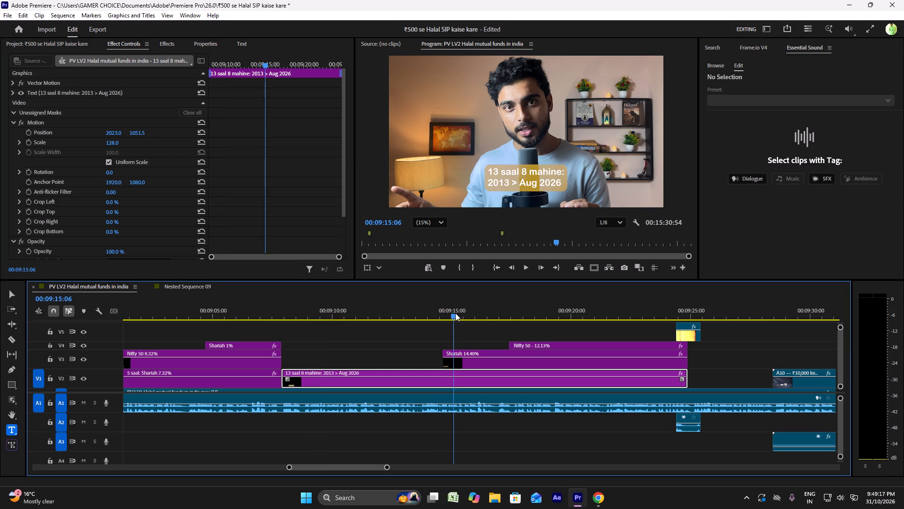
pyautogui.click(271, 311)
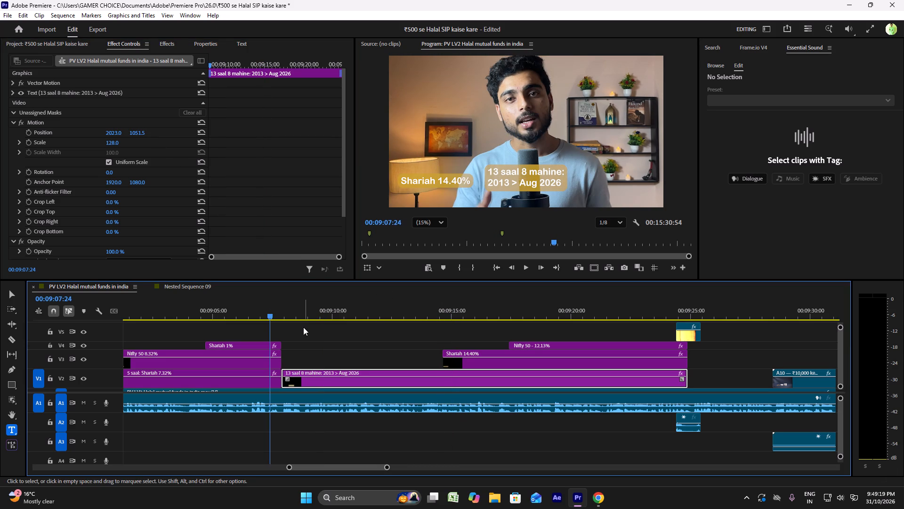
pyautogui.press('space')
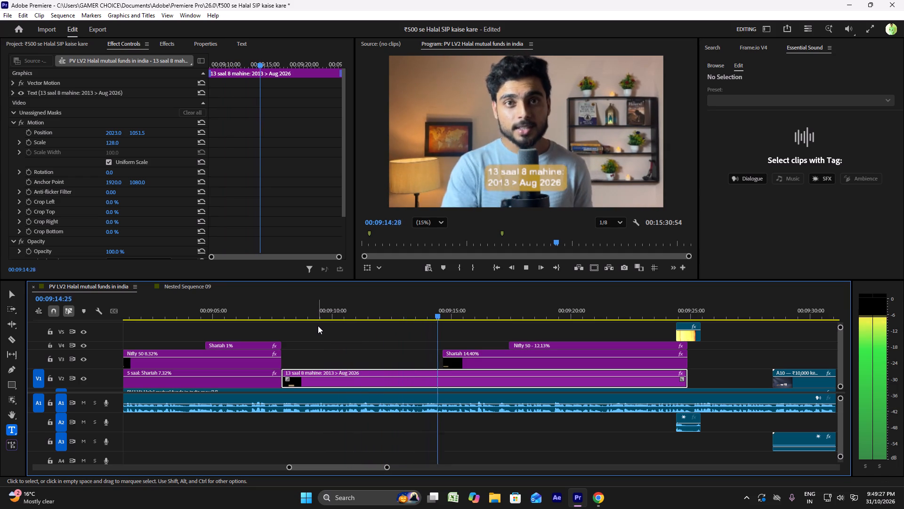
pyautogui.press('space')
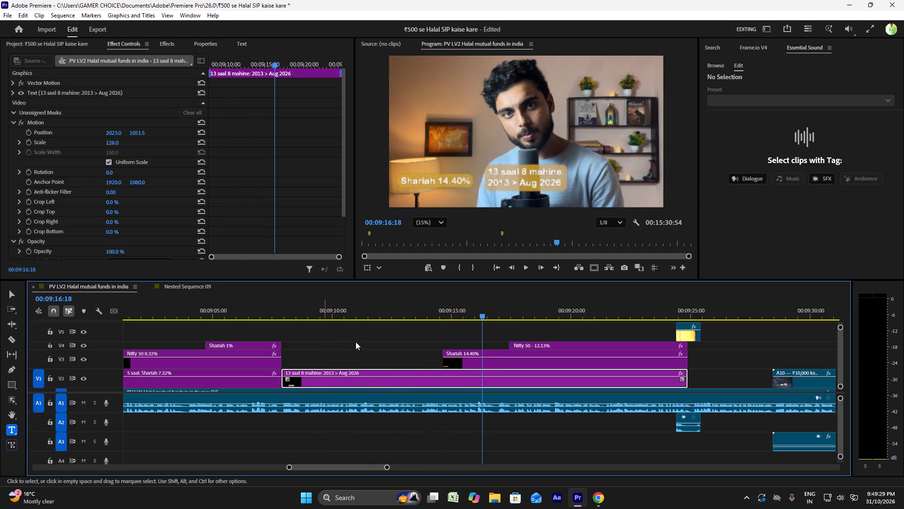
# Set the vertical position of the V3 "Shariah 14.40%" title to 1145.5 and play it back.
pyautogui.click(489, 361)
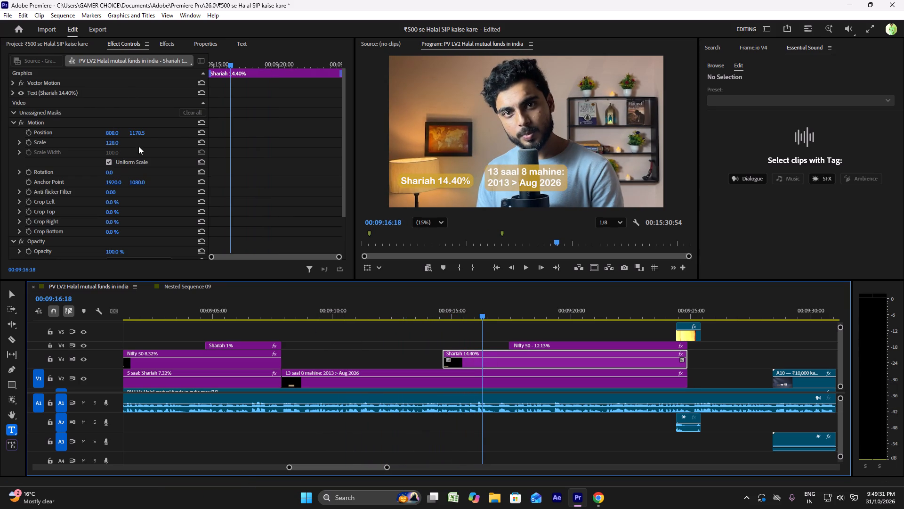
pyautogui.moveTo(139, 133); pyautogui.dragTo(140, 130)
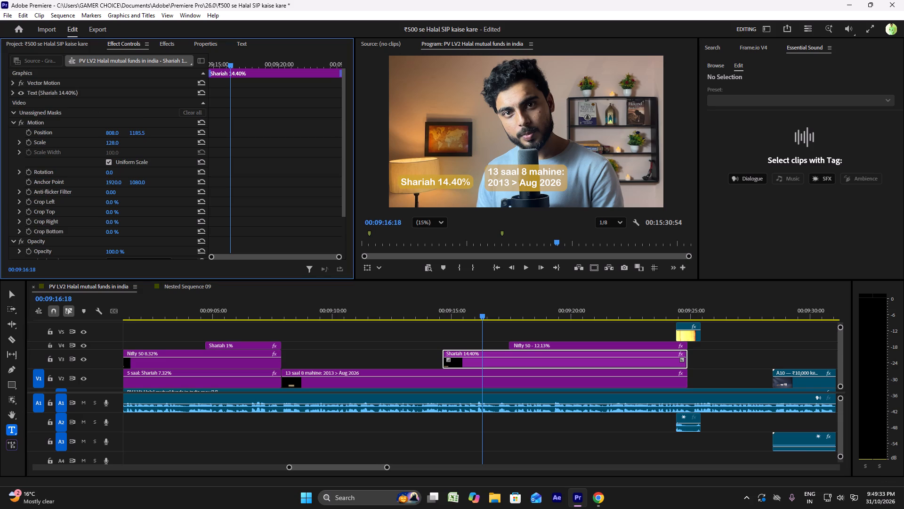
pyautogui.moveTo(140, 130); pyautogui.dragTo(123, 129)
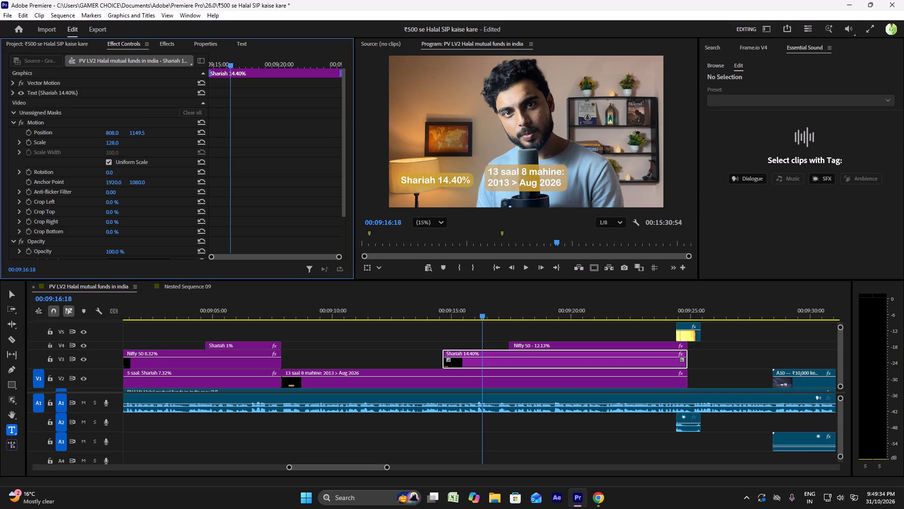
pyautogui.moveTo(123, 129); pyautogui.dragTo(120, 128)
pyautogui.press('space')
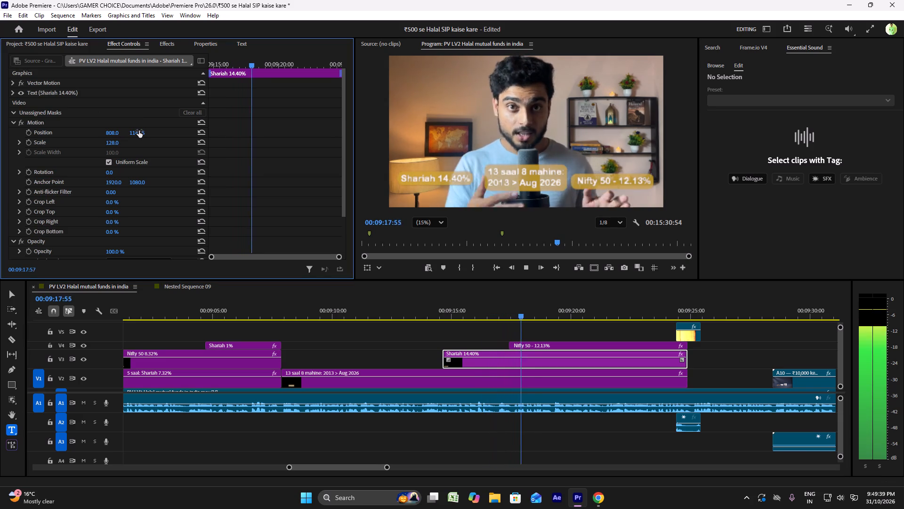
pyautogui.press('space')
# Copy the Motion settings of the "Shariah 14.40%" title onto the V4 "Nifty 50 - 12.13%" title.
pyautogui.click(34, 131)
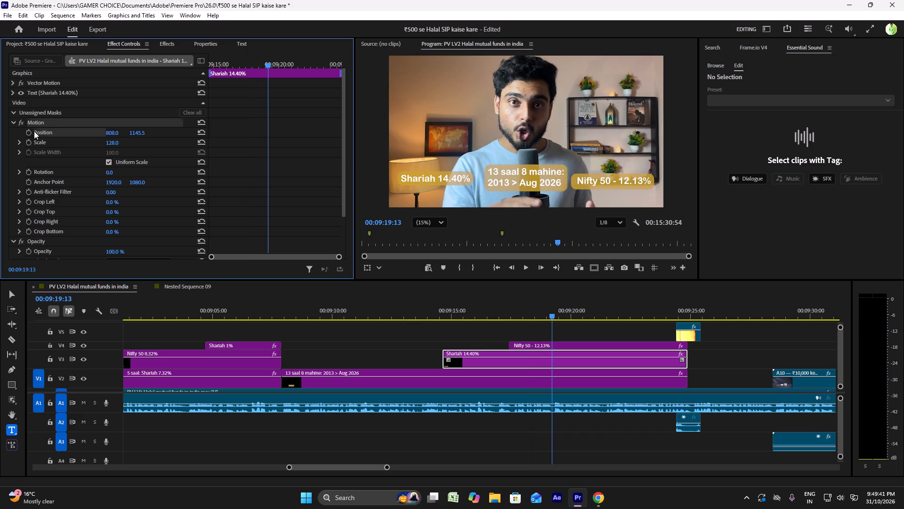
pyautogui.hotkey('ctrl', 'c')
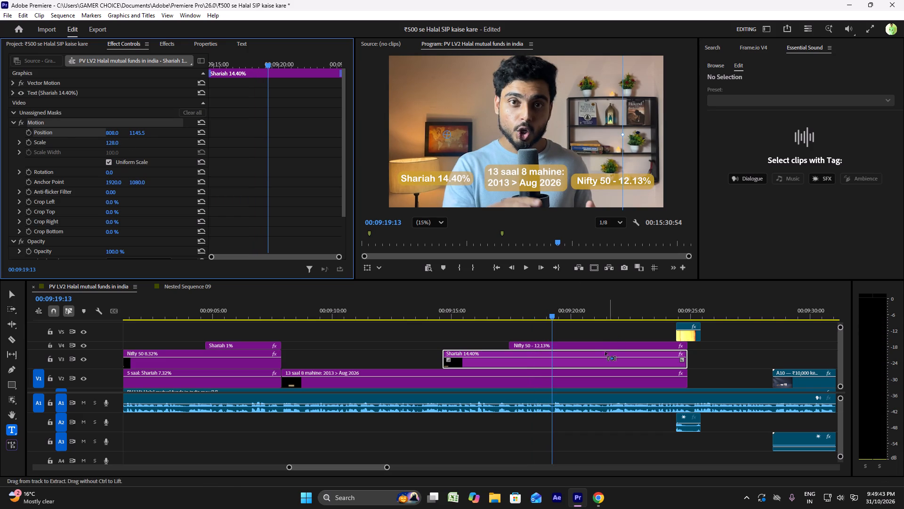
pyautogui.click(591, 345)
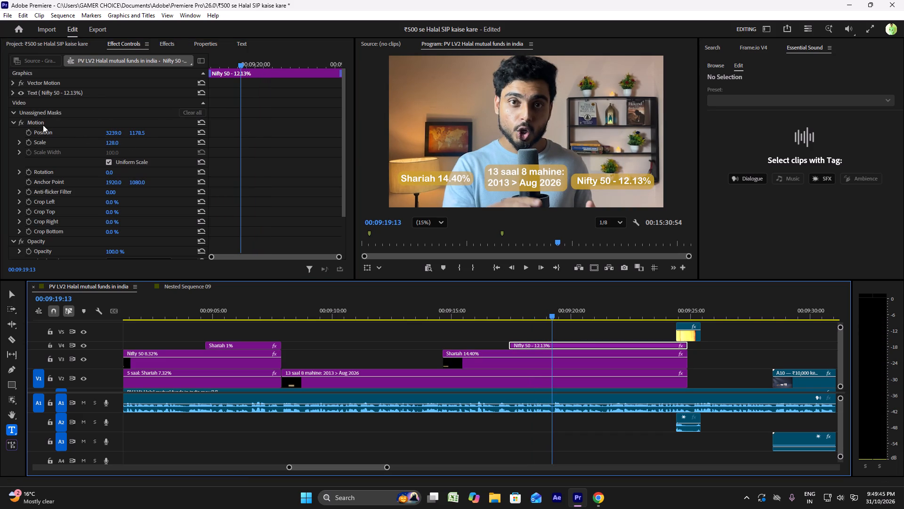
pyautogui.click(41, 124)
pyautogui.hotkey('ctrl', 'v')
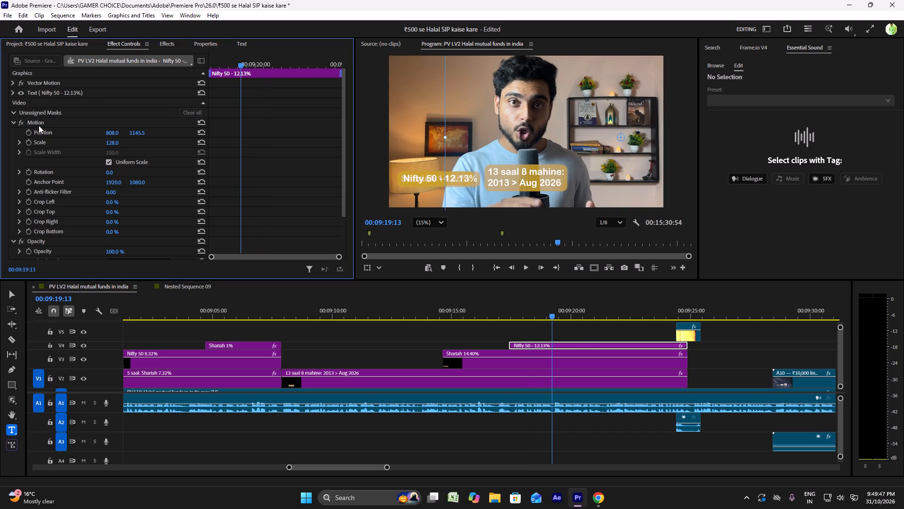
# Set the horizontal position of the "Nifty 50 - 12.13%" title to 3282 and play back the 13-year titles.
pyautogui.moveTo(114, 132); pyautogui.dragTo(144, 137)
pyautogui.moveTo(116, 131); pyautogui.dragTo(299, 131)
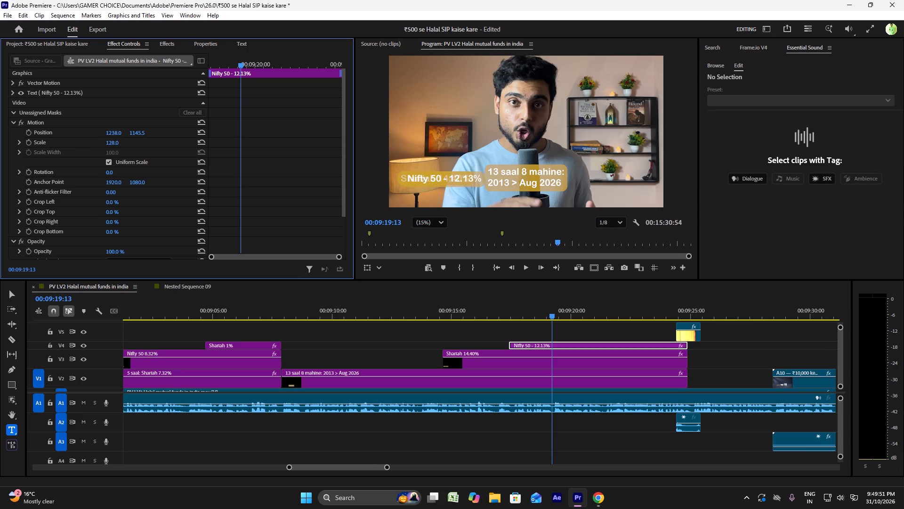
pyautogui.moveTo(299, 131); pyautogui.dragTo(193, 146)
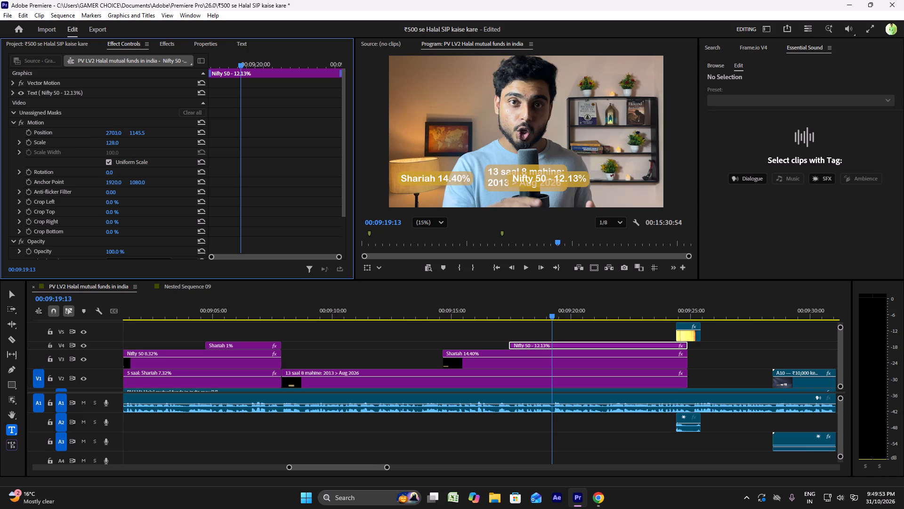
pyautogui.moveTo(193, 146); pyautogui.dragTo(254, 156)
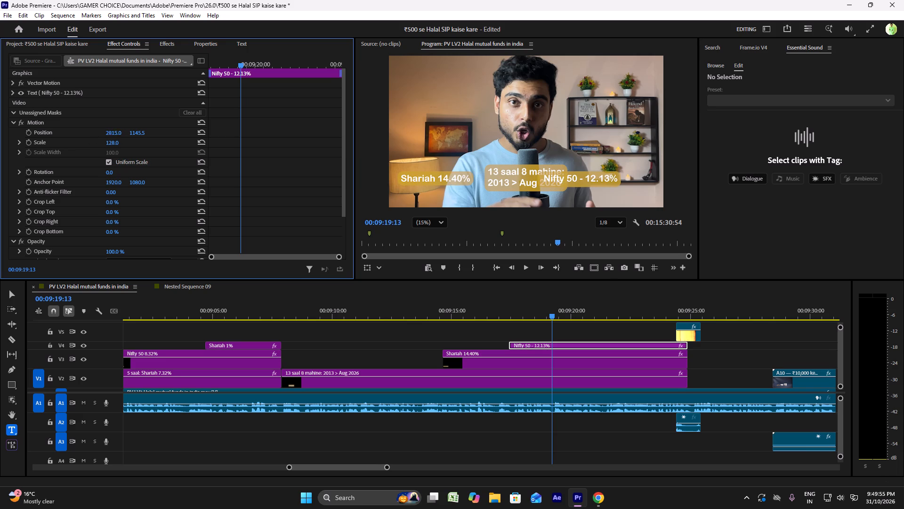
pyautogui.moveTo(254, 156); pyautogui.dragTo(348, 163)
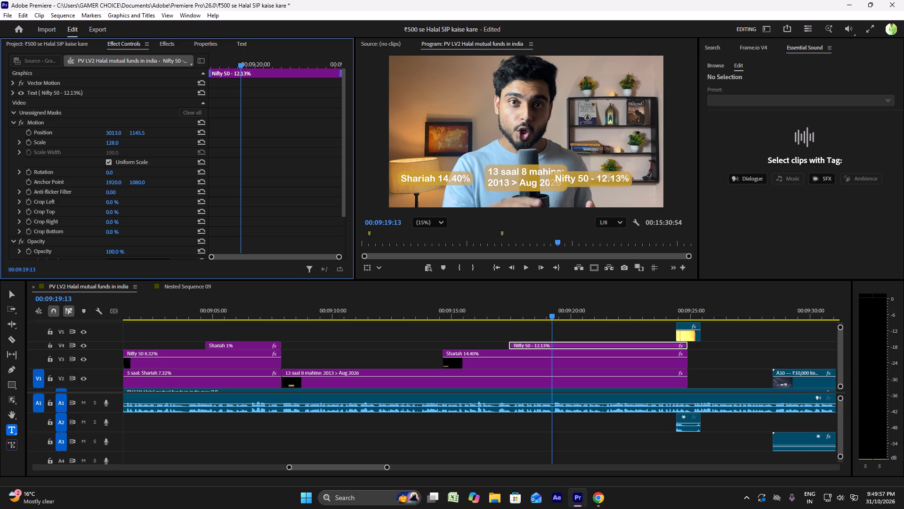
pyautogui.moveTo(348, 163); pyautogui.dragTo(452, 168)
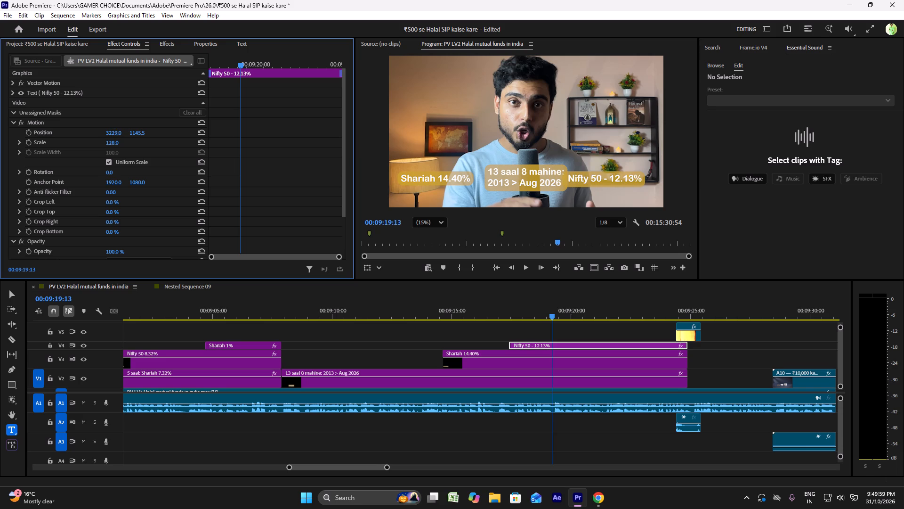
pyautogui.moveTo(452, 168); pyautogui.dragTo(477, 168)
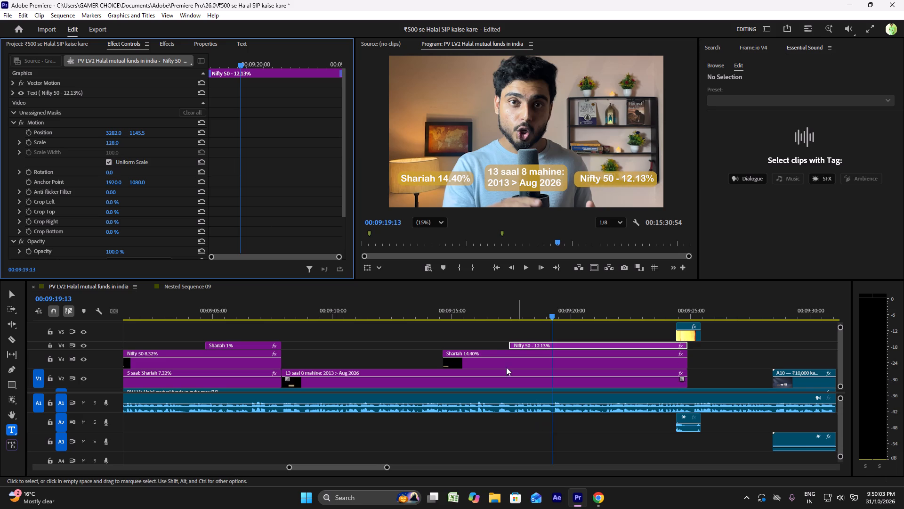
pyautogui.click(496, 337)
pyautogui.click(423, 354)
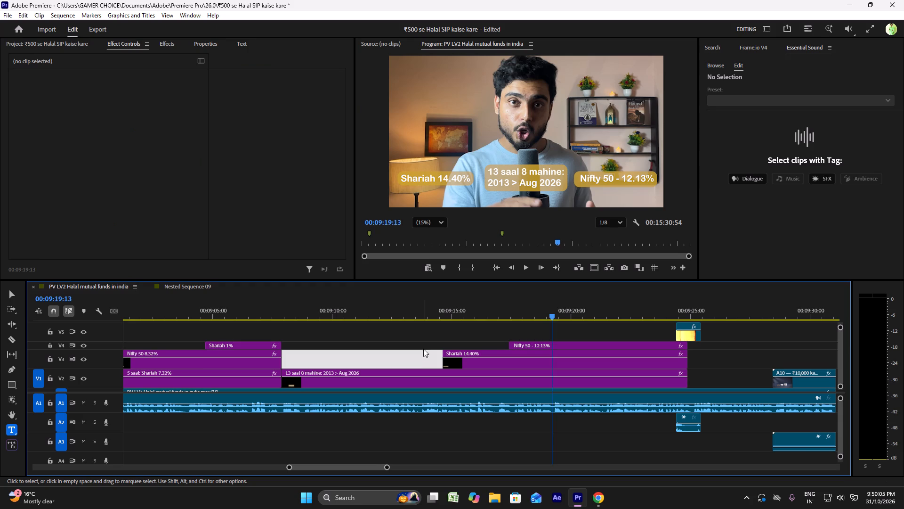
pyautogui.click(428, 313)
pyautogui.press('space')
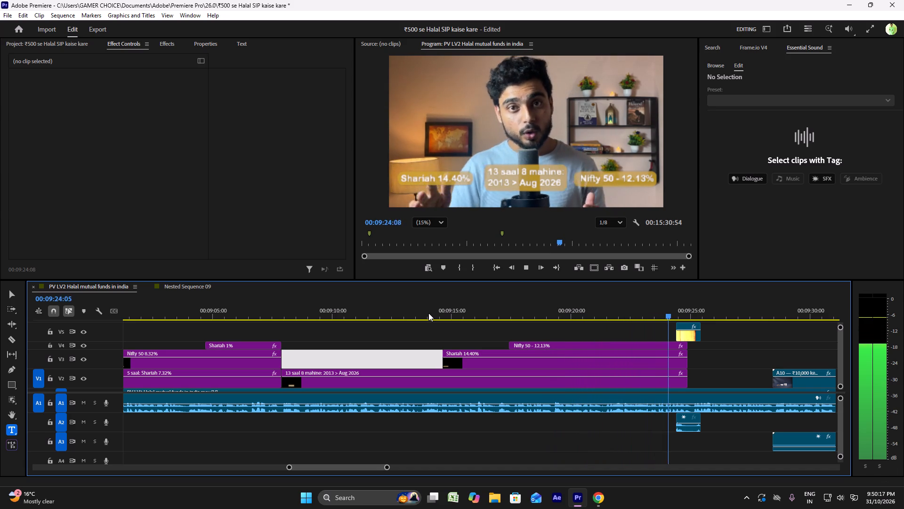
pyautogui.press('space')
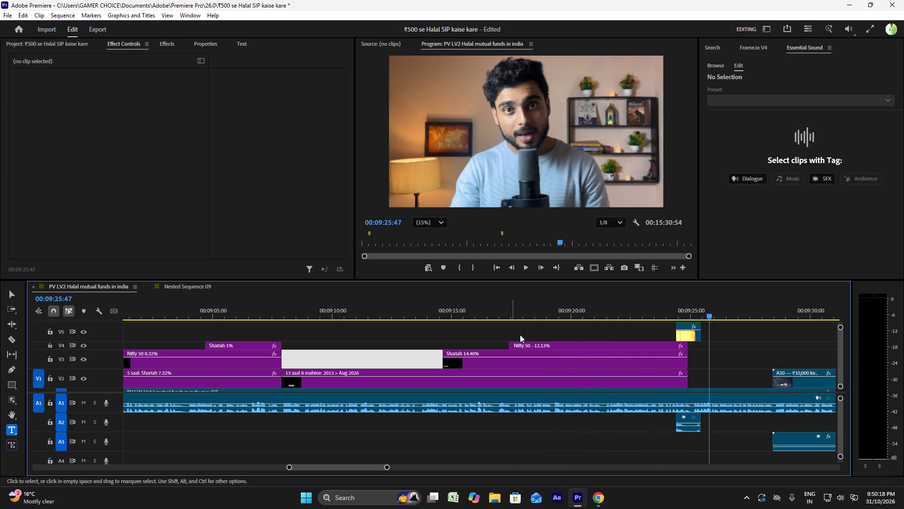
# Move the film burn clip with its sound to start where the 13-year titles end, at about 00:09:24:53, and play back the transition.
pyautogui.click(695, 358)
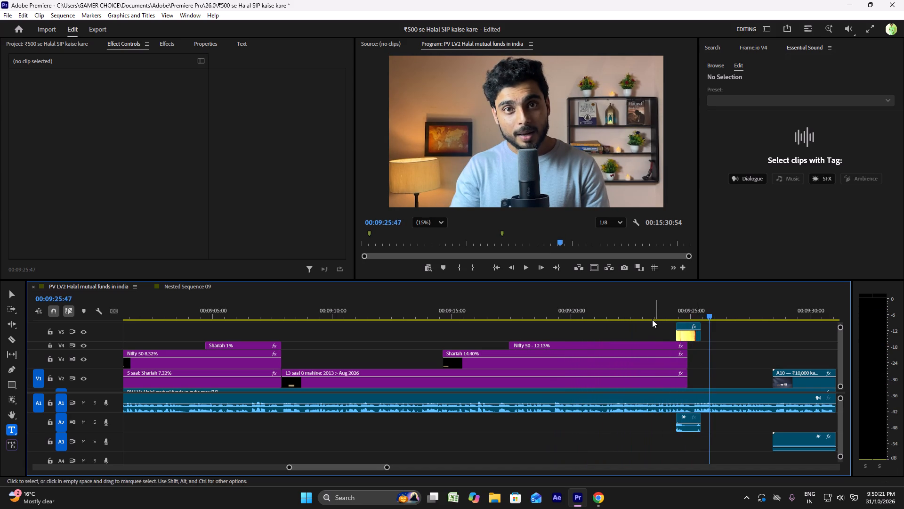
pyautogui.click(645, 313)
pyautogui.press('space')
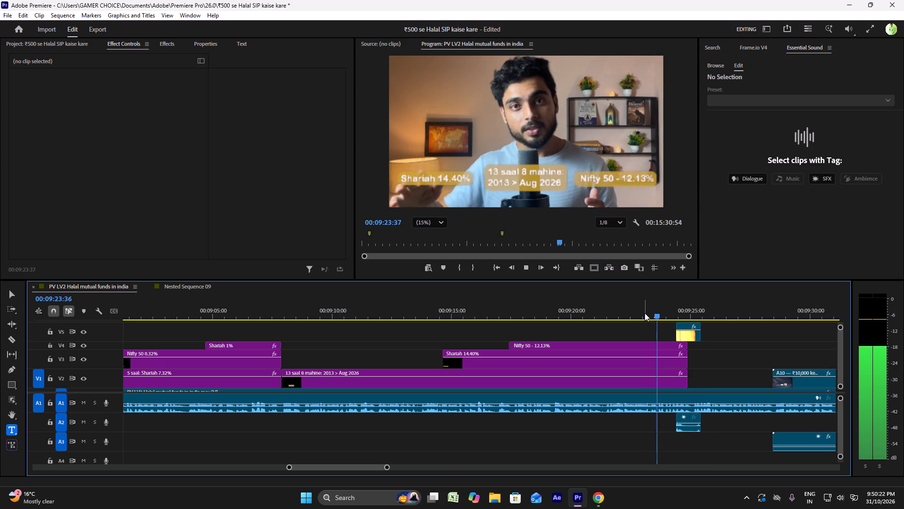
pyautogui.press('space')
pyautogui.moveTo(686, 339); pyautogui.dragTo(694, 339)
pyautogui.press('space')
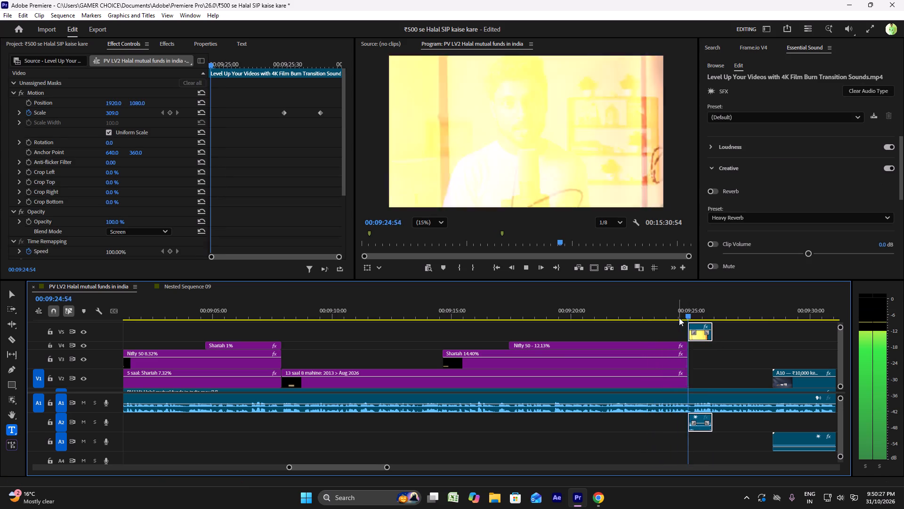
pyautogui.scroll(-10, 707, 363)
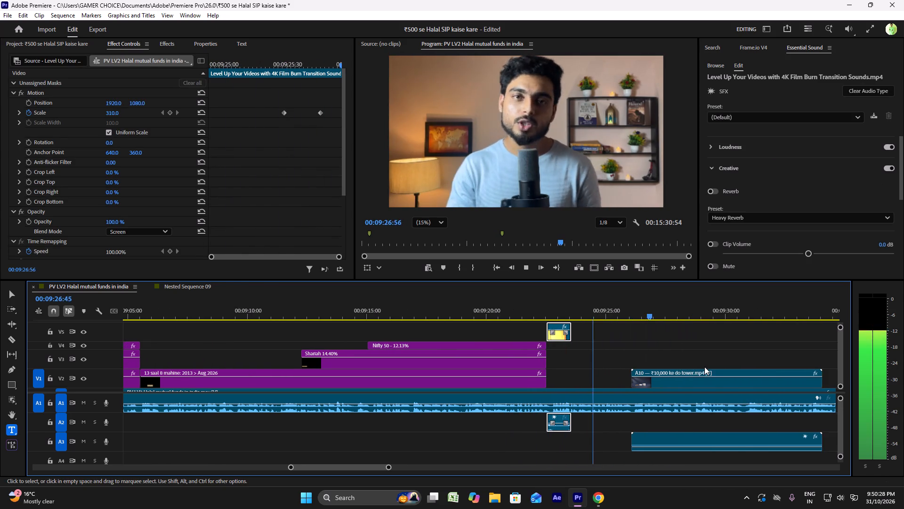
pyautogui.scroll(-5, 704, 367)
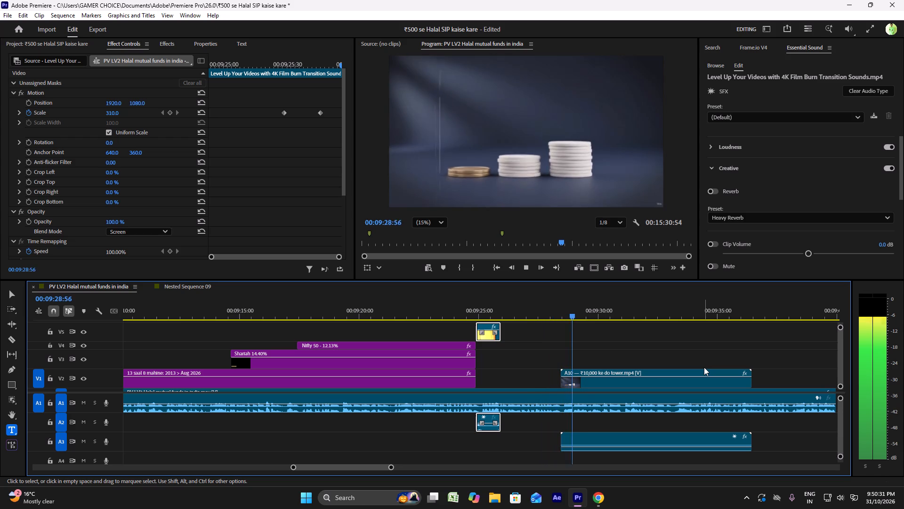
pyautogui.press('space')
pyautogui.scroll(-5, 588, 367)
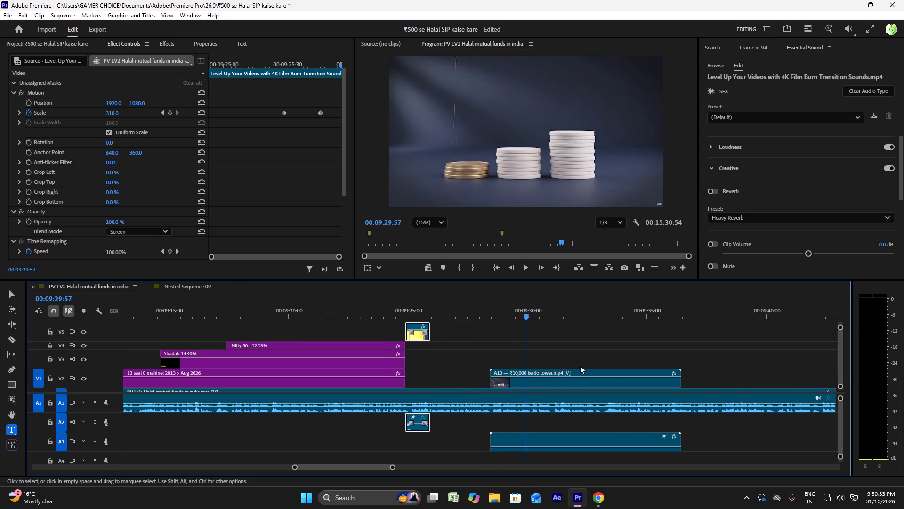
pyautogui.click(446, 311)
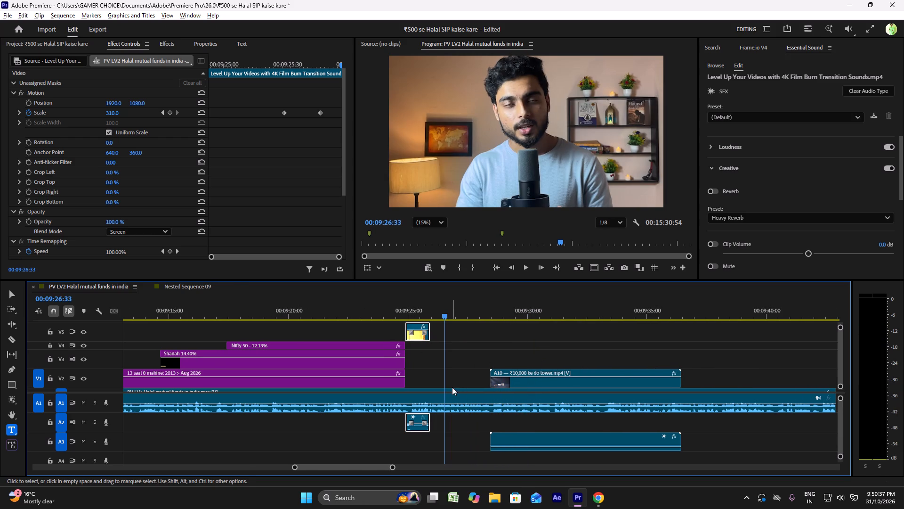
# Add Scale and Position keyframes to the main V1 talking-head clip at 00:09:25:17, during the film burn transition.
pyautogui.keyDown('alt'); pyautogui.scroll(-3, 452, 387); pyautogui.keyUp('alt')
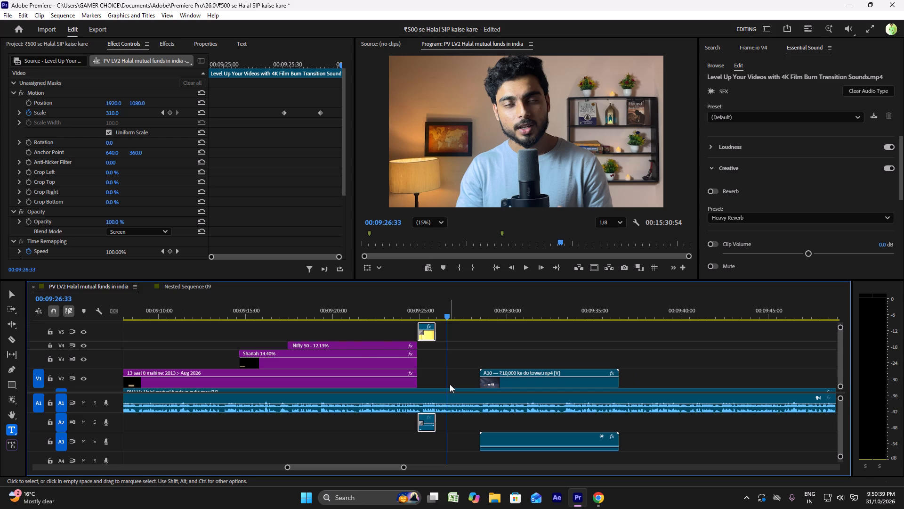
pyautogui.keyDown('ctrl'); pyautogui.scroll(-4, 449, 384); pyautogui.keyUp('ctrl')
pyautogui.moveTo(444, 312); pyautogui.dragTo(433, 311)
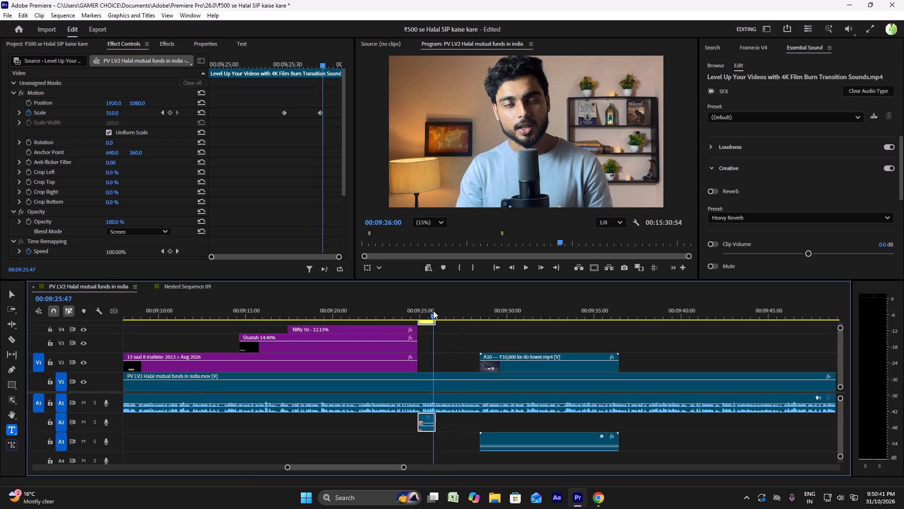
pyautogui.moveTo(433, 311); pyautogui.dragTo(429, 310)
pyautogui.press('space')
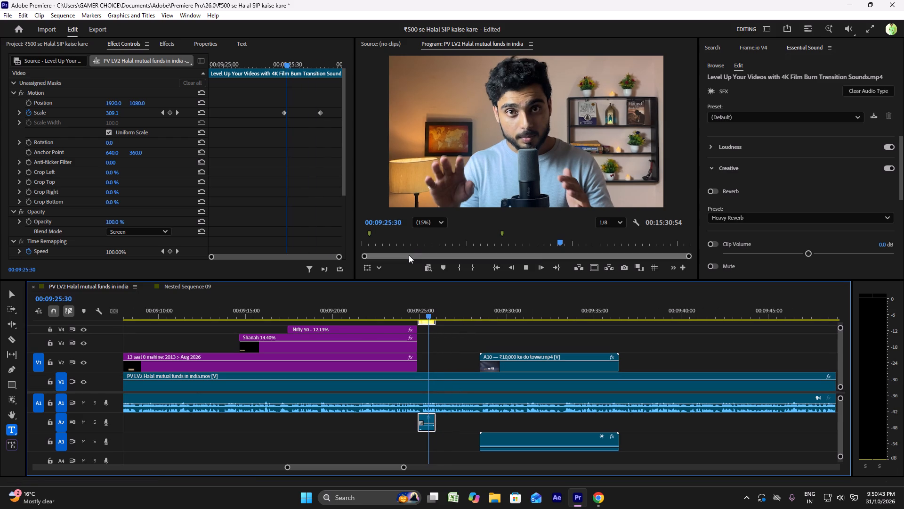
pyautogui.press('space')
pyautogui.click(434, 400)
pyautogui.moveTo(434, 312); pyautogui.dragTo(426, 312)
pyautogui.moveTo(338, 257); pyautogui.dragTo(337, 257)
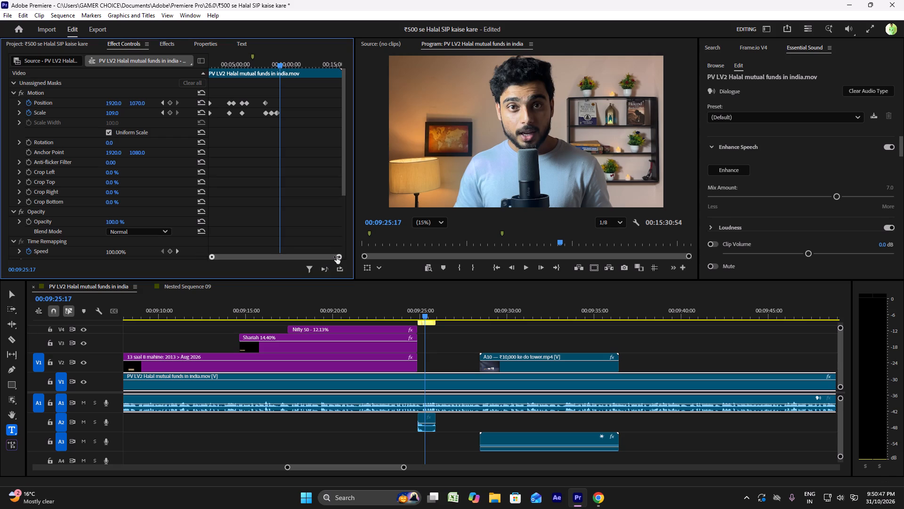
pyautogui.moveTo(337, 257); pyautogui.dragTo(287, 251)
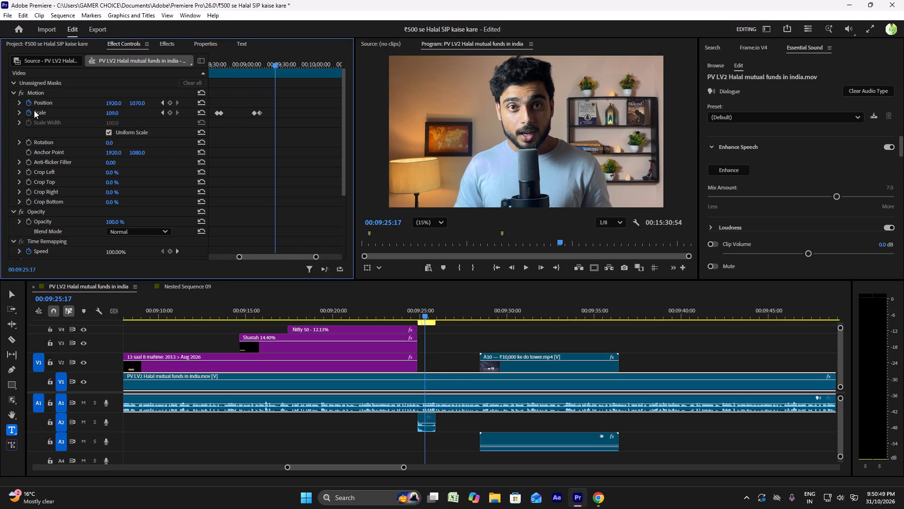
pyautogui.click(168, 115)
pyautogui.click(169, 104)
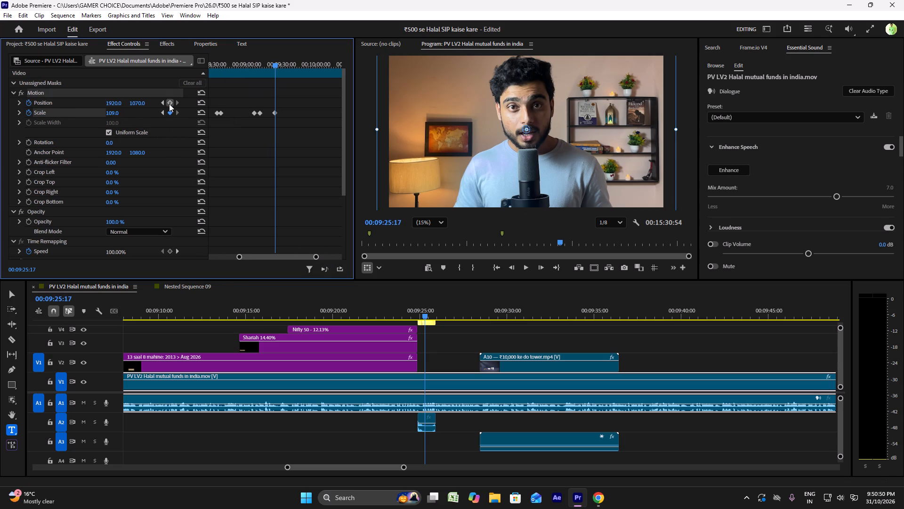
# Set the V1 talking-head clip's scale to 100 at 00:09:28:23, and play back from the film burn past the A10 clip.
pyautogui.press('space')
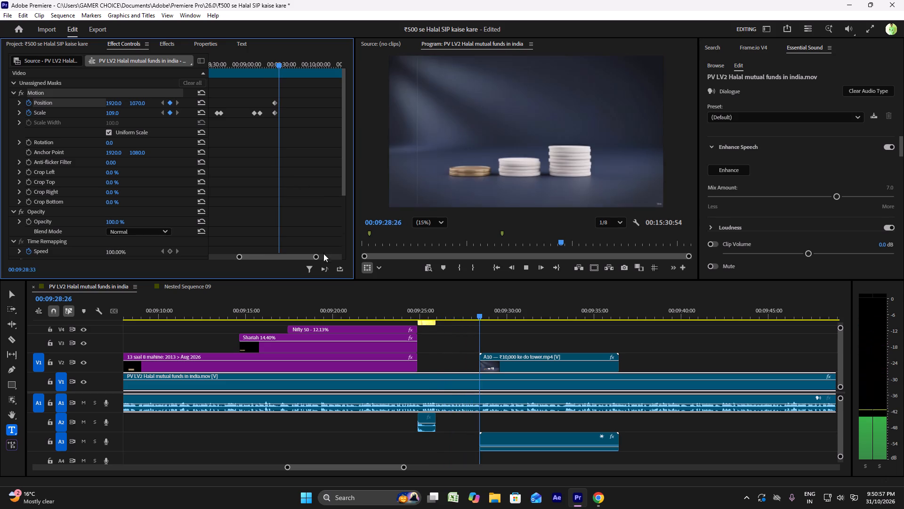
pyautogui.moveTo(316, 258); pyautogui.dragTo(307, 259)
pyautogui.press('space')
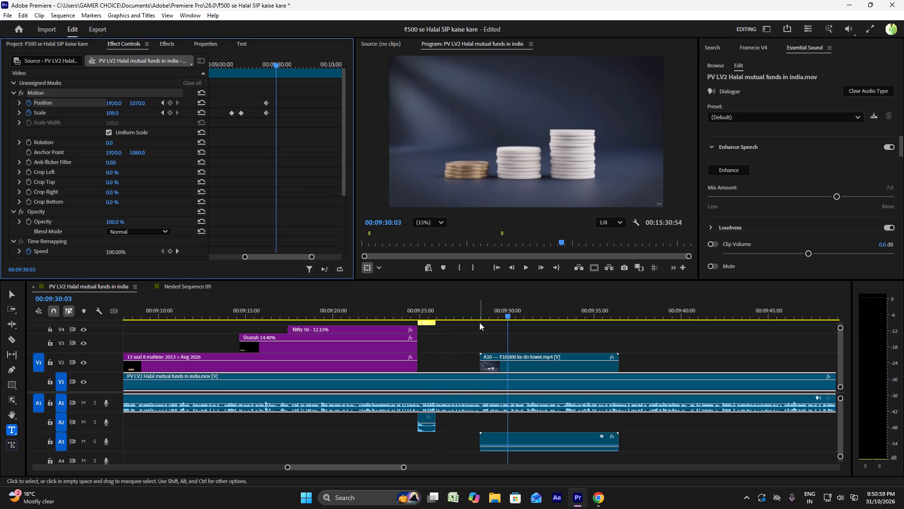
pyautogui.moveTo(504, 320); pyautogui.dragTo(489, 318)
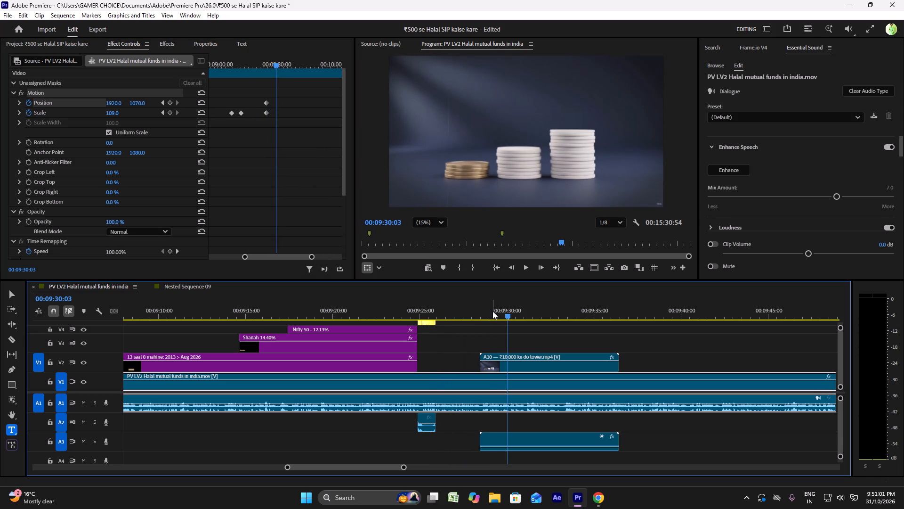
pyautogui.click(492, 311)
pyautogui.moveTo(492, 313); pyautogui.dragTo(479, 314)
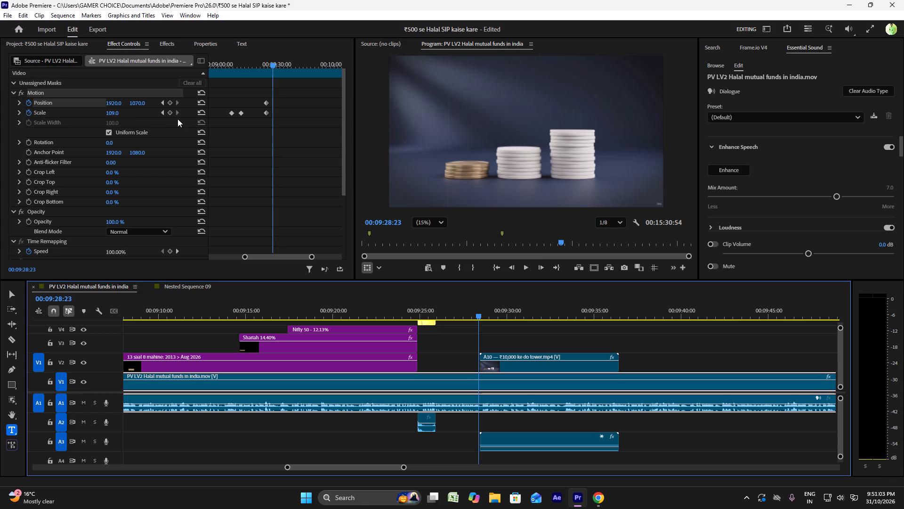
pyautogui.moveTo(115, 114); pyautogui.dragTo(111, 114)
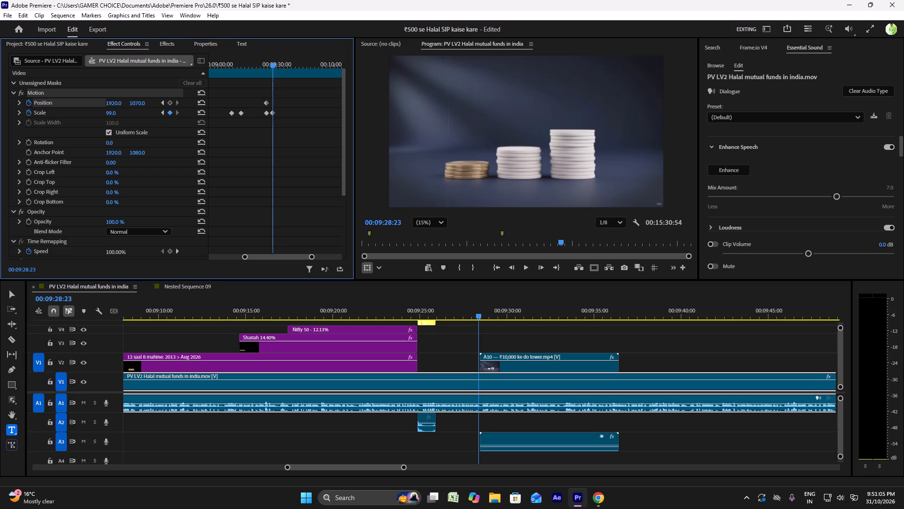
pyautogui.moveTo(111, 114); pyautogui.dragTo(111, 114)
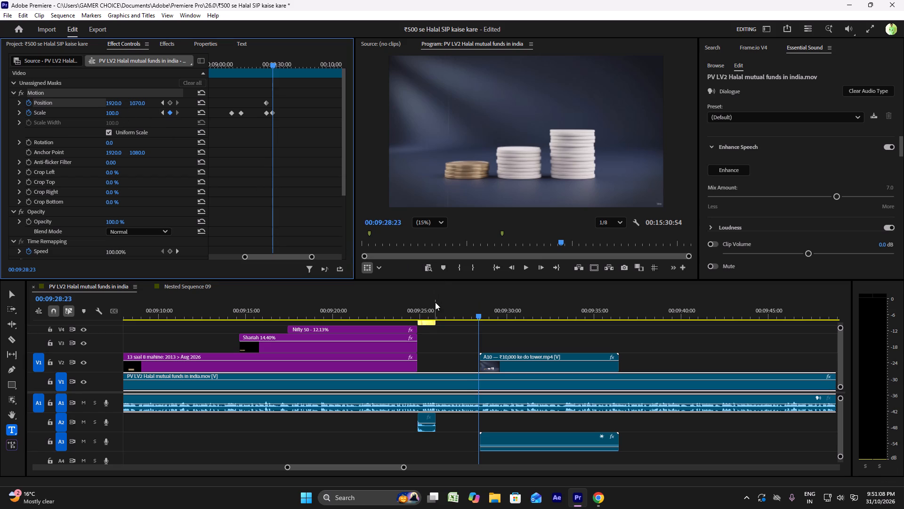
pyautogui.click(442, 310)
pyautogui.click(422, 310)
pyautogui.click(414, 310)
pyautogui.press('space')
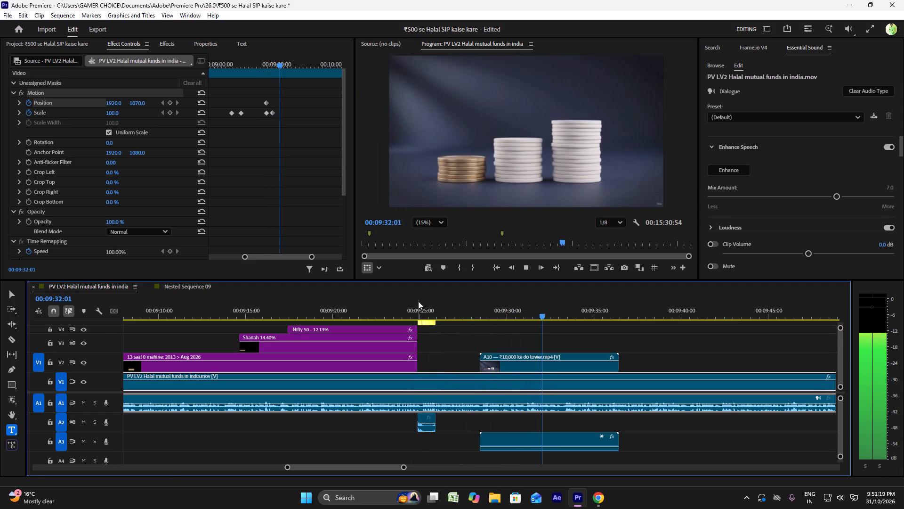
pyautogui.scroll(-10, 530, 357)
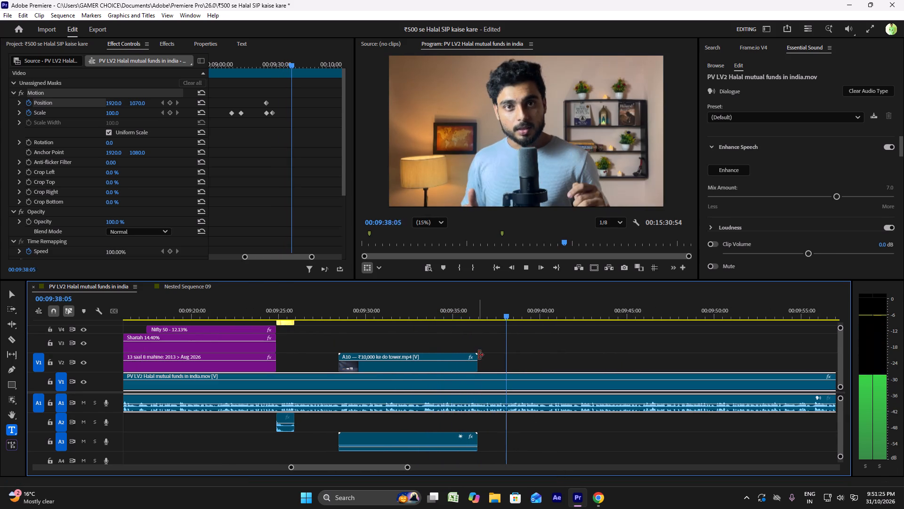
pyautogui.press('space')
# Copy the A10 gold tower text "Shariah index: ₹10,000 → ₹62,941" from the editor brief in Chrome.
pyautogui.click(593, 502)
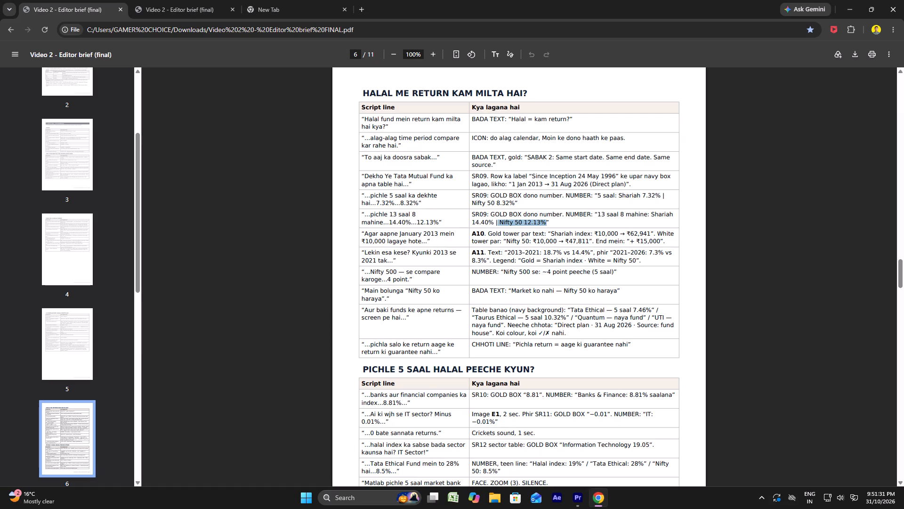
pyautogui.moveTo(551, 234); pyautogui.dragTo(630, 233)
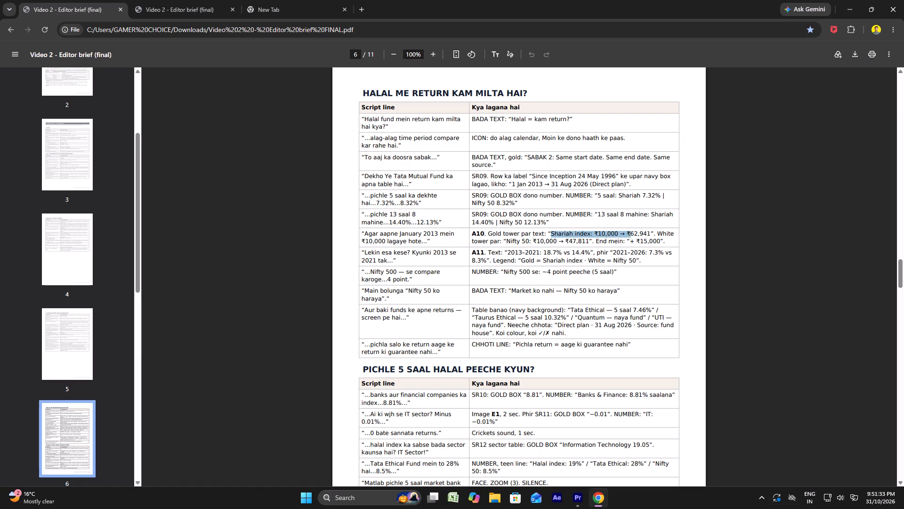
pyautogui.moveTo(630, 233); pyautogui.dragTo(651, 233)
pyautogui.hotkey('ctrl', 'c')
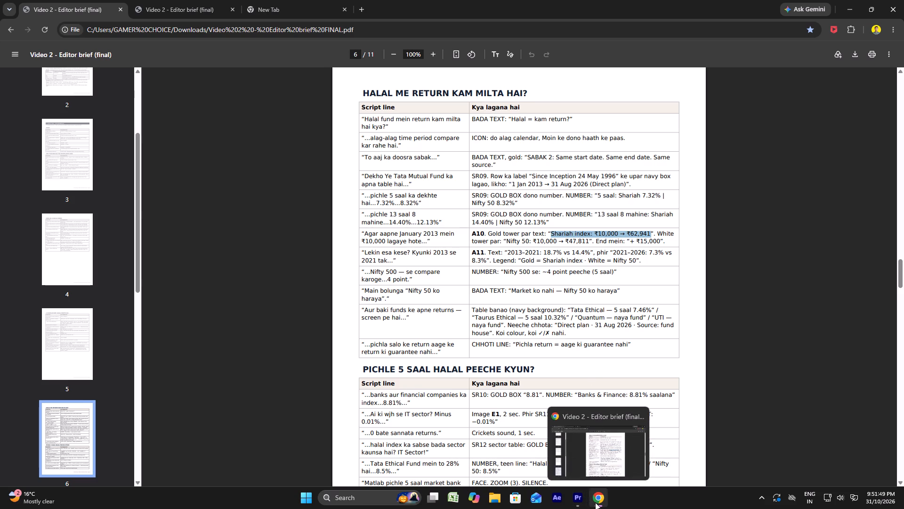
# Switch back to Premiere and play the narration from 00:09:32:17 to about 00:09:50 to judge how long the A10 clip should run.
pyautogui.click(581, 501)
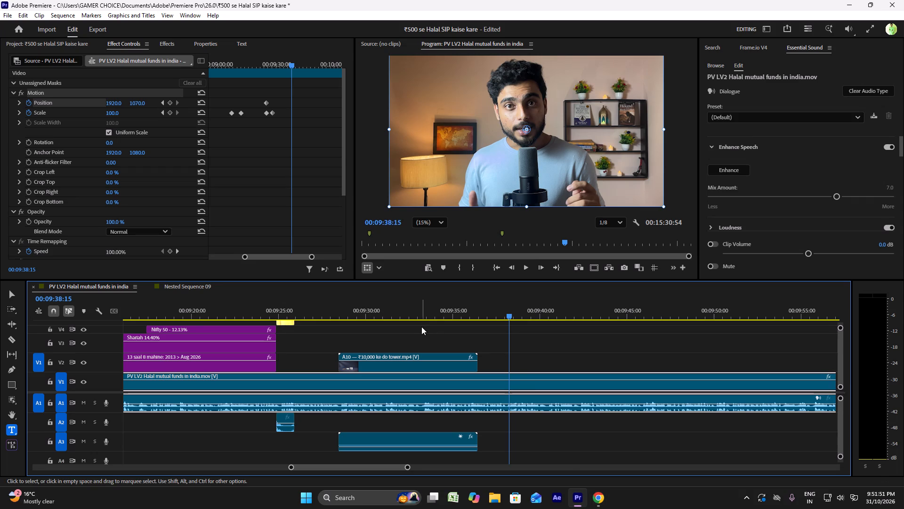
pyautogui.click(421, 327)
pyautogui.click(411, 320)
pyautogui.click(406, 313)
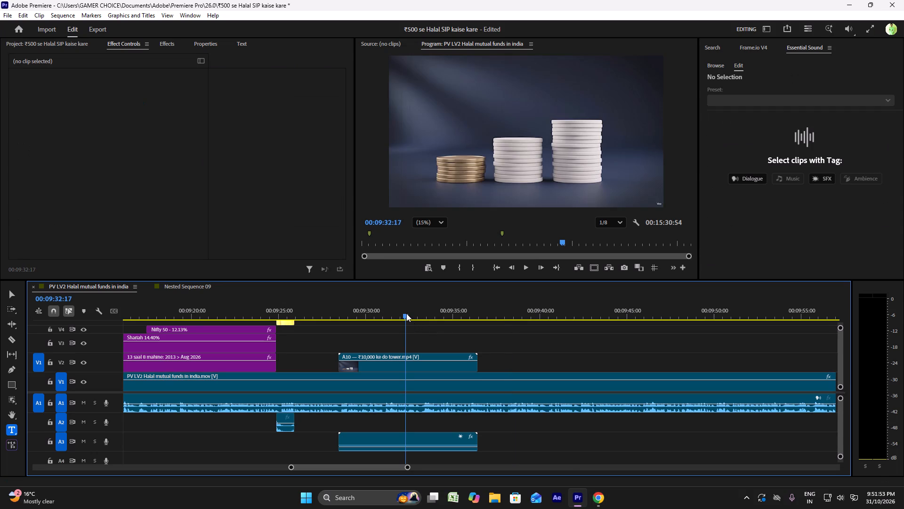
pyautogui.press('space')
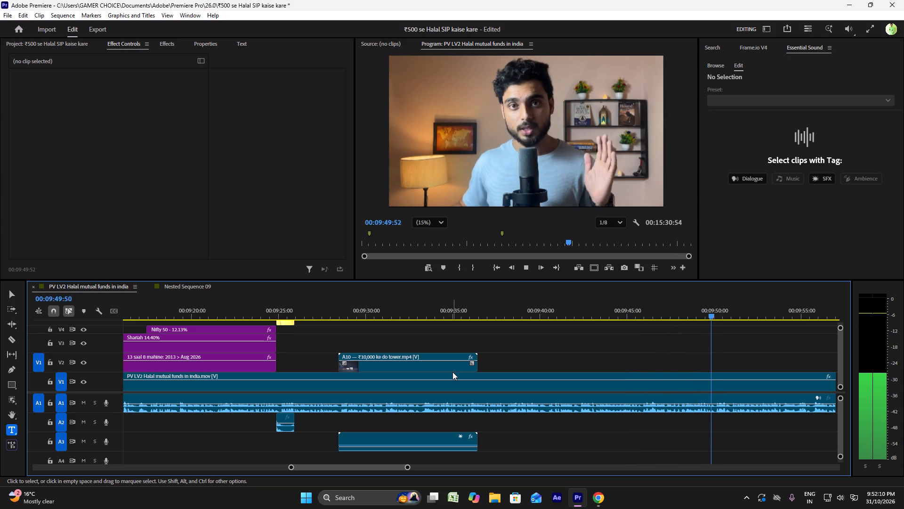
pyautogui.press('space')
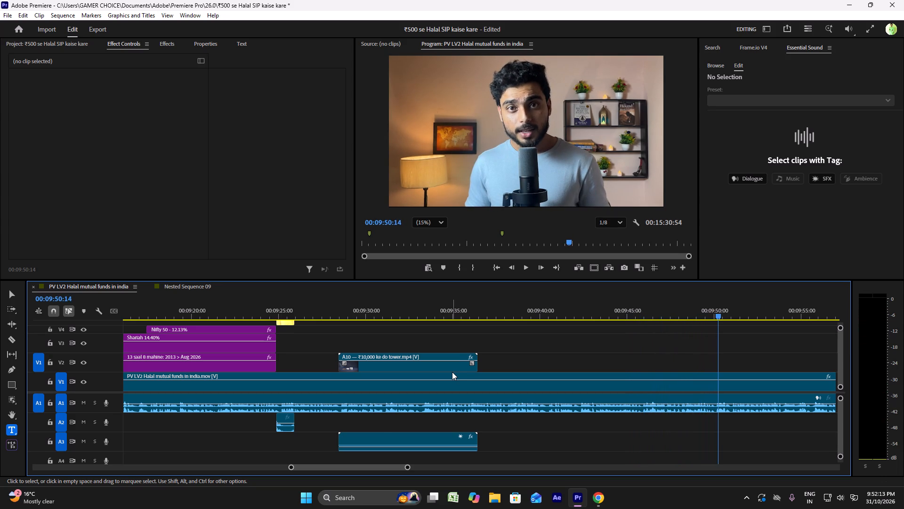
pyautogui.keyDown('alt'); pyautogui.scroll(-9, 452, 372); pyautogui.keyUp('alt')
pyautogui.scroll(4, 452, 371)
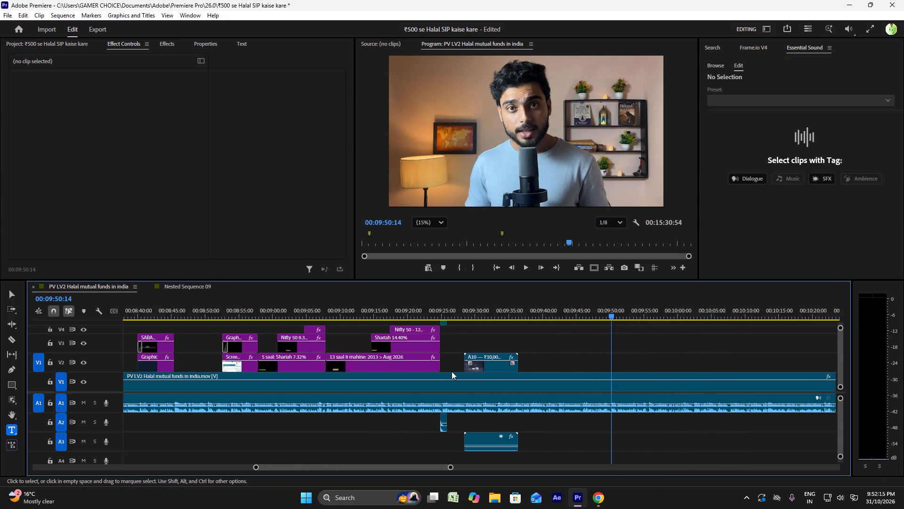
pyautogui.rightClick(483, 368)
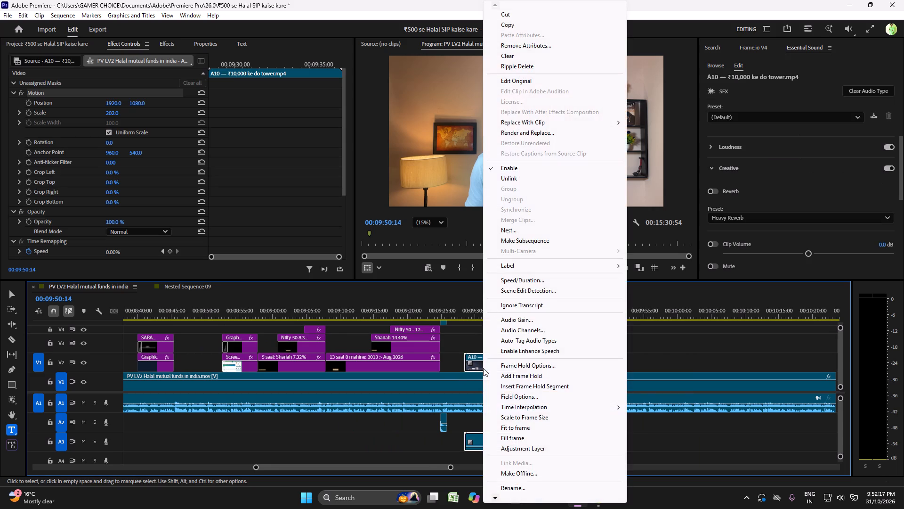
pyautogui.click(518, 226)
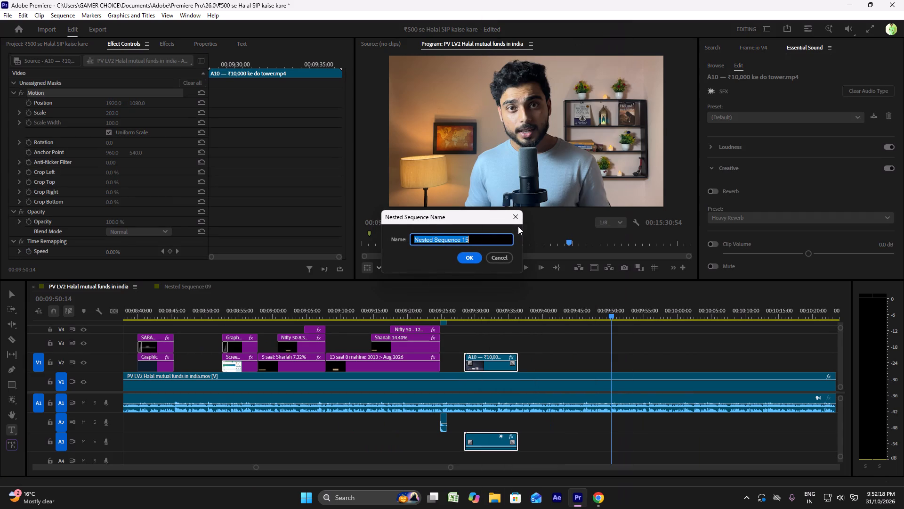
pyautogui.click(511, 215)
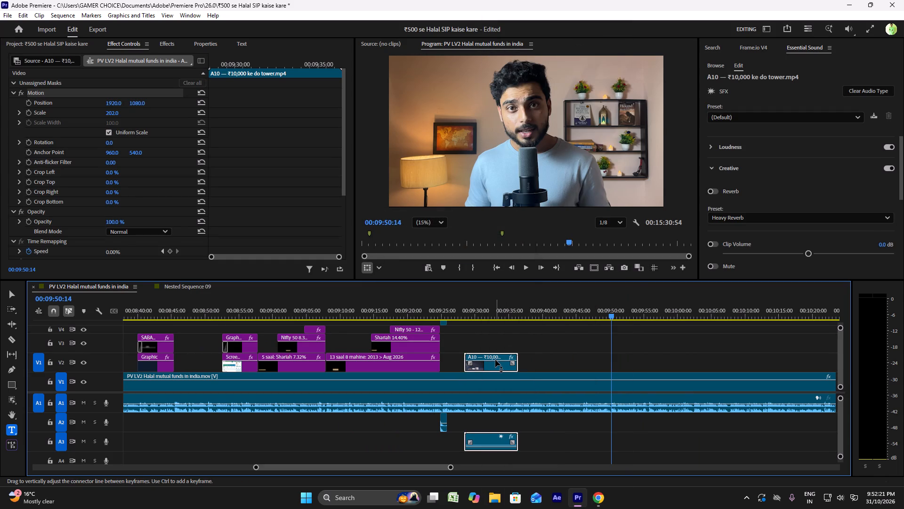
# Slow the "A10 — ₹10,000 ke do tower" clip to 39.22 % speed, a duration of 00:00:20:24, and play it back.
pyautogui.rightClick(495, 360)
pyautogui.click(530, 283)
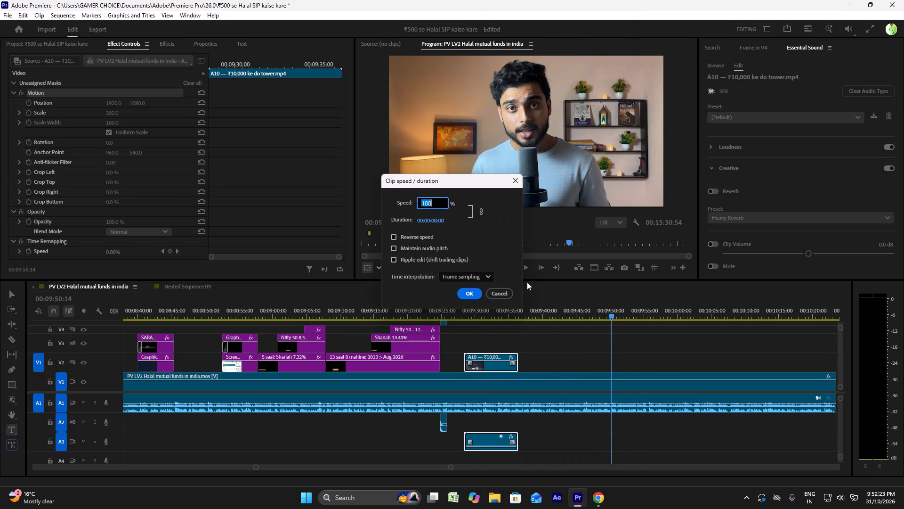
pyautogui.moveTo(442, 222); pyautogui.dragTo(796, 224)
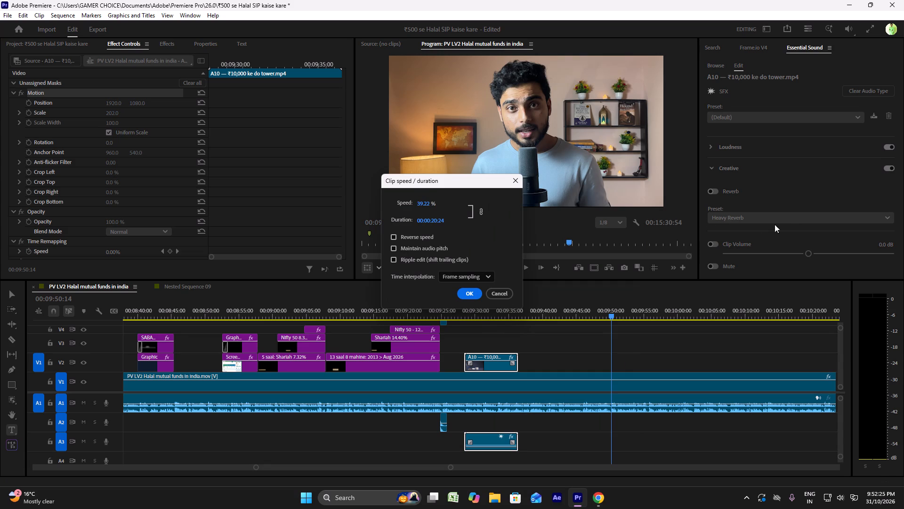
pyautogui.click(467, 291)
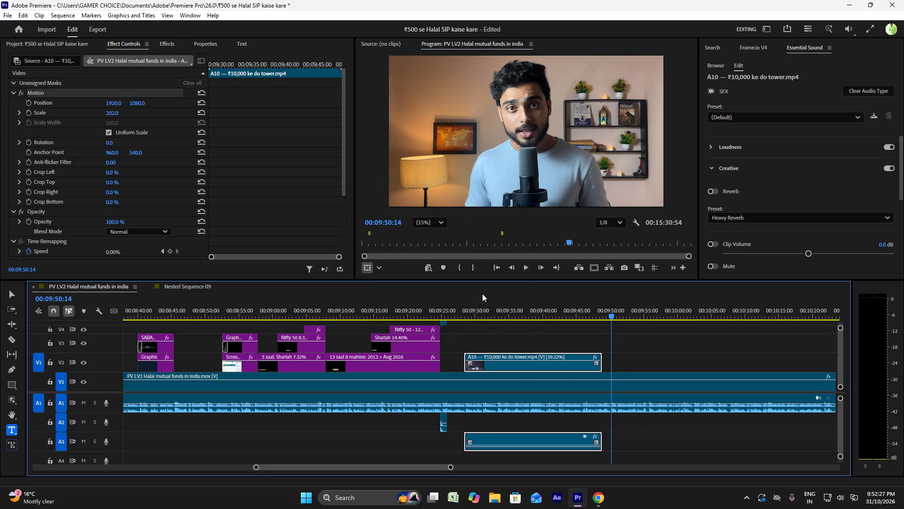
pyautogui.click(547, 303)
pyautogui.press('space')
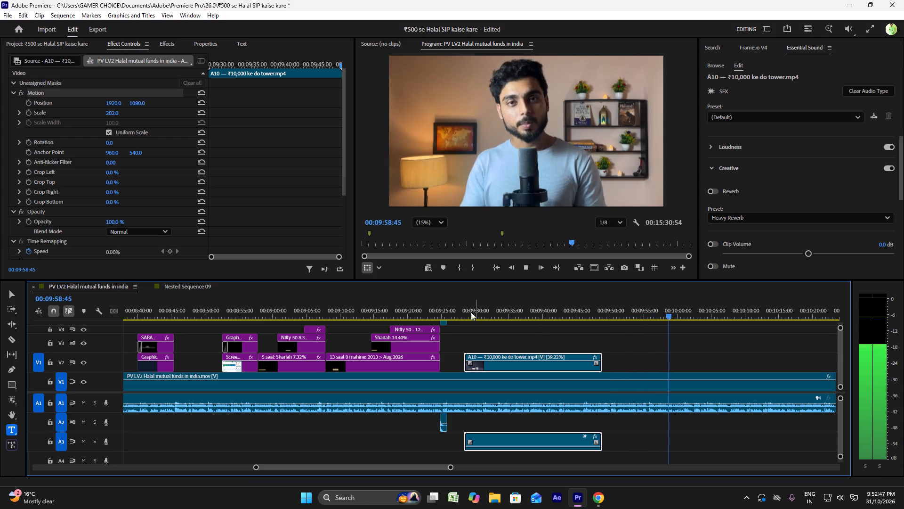
pyautogui.click(406, 312)
pyautogui.click(527, 268)
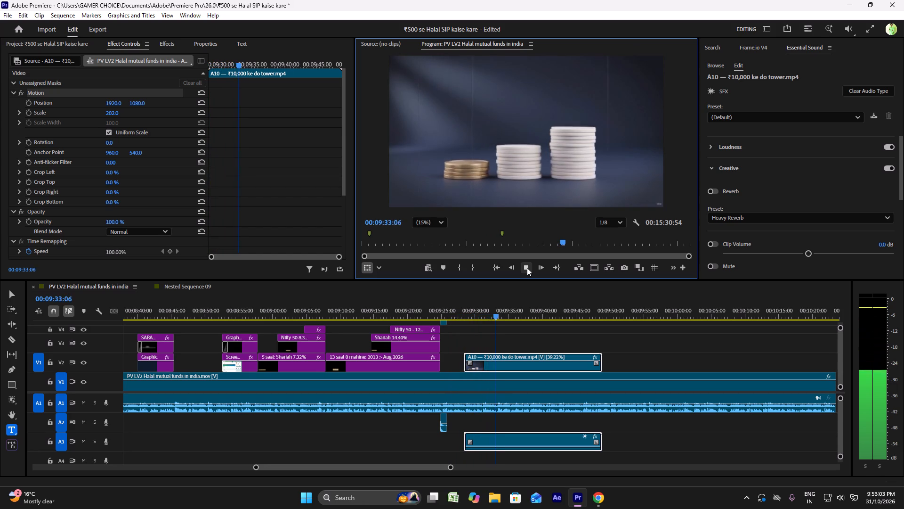
pyautogui.click(527, 268)
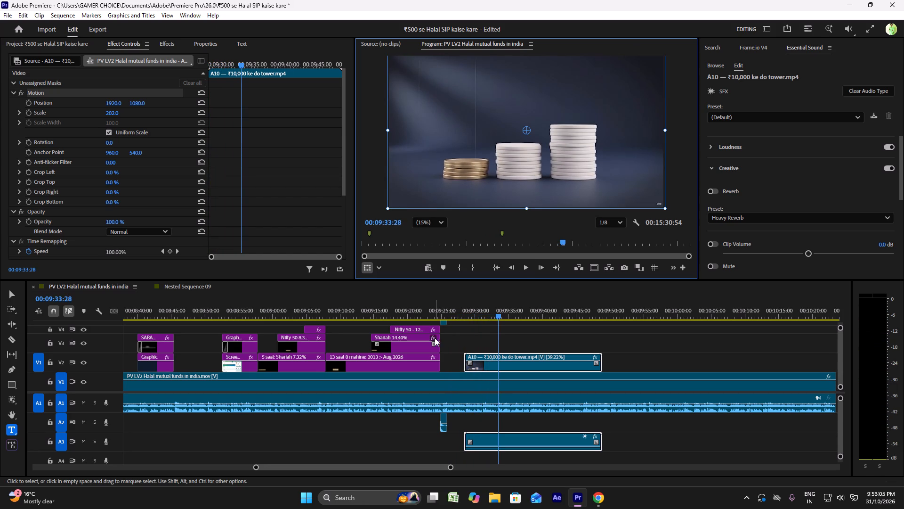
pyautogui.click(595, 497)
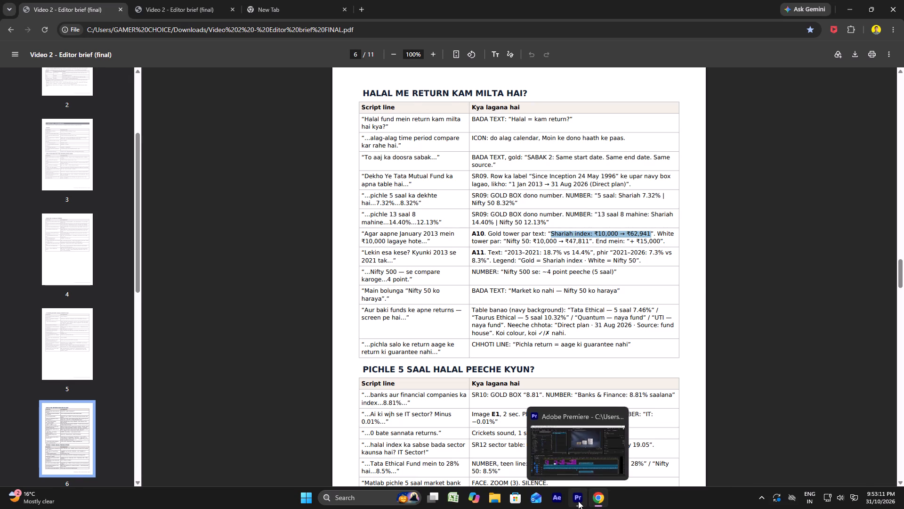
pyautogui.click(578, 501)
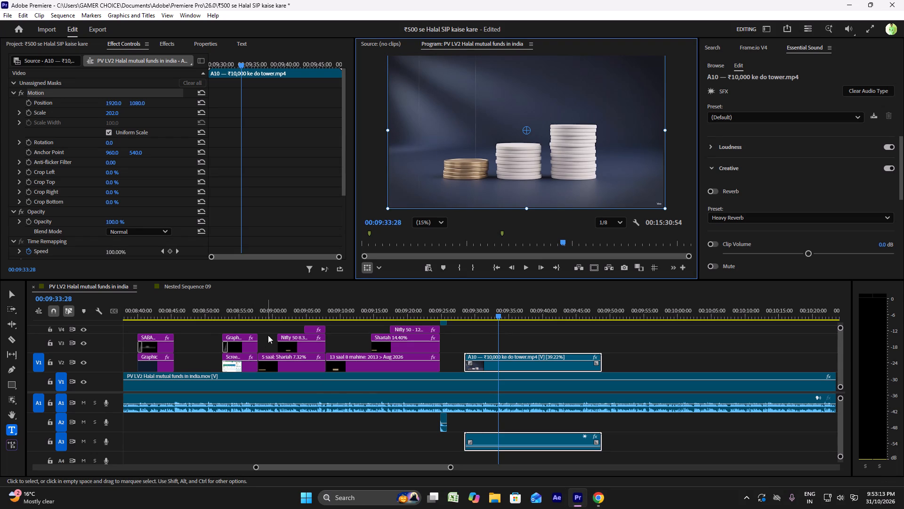
# Copy the "Halal = kam return?" title from V3 at 00:08:17:23 and paste it at 00:08:26:02.
pyautogui.click(265, 312)
pyautogui.click(230, 313)
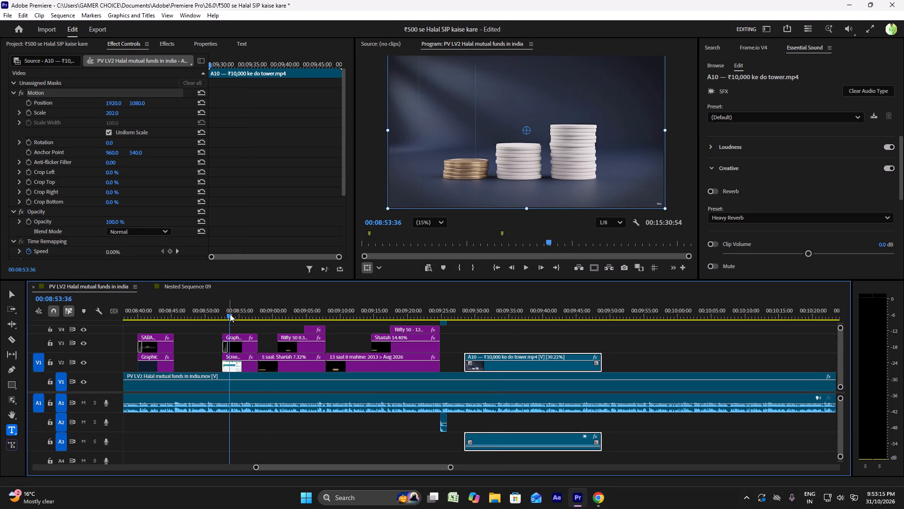
pyautogui.scroll(11, 227, 326)
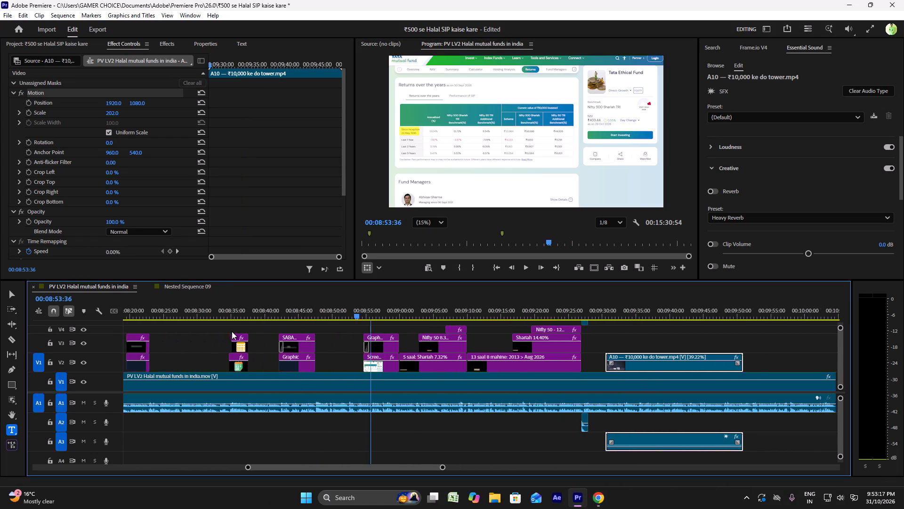
pyautogui.scroll(17, 232, 331)
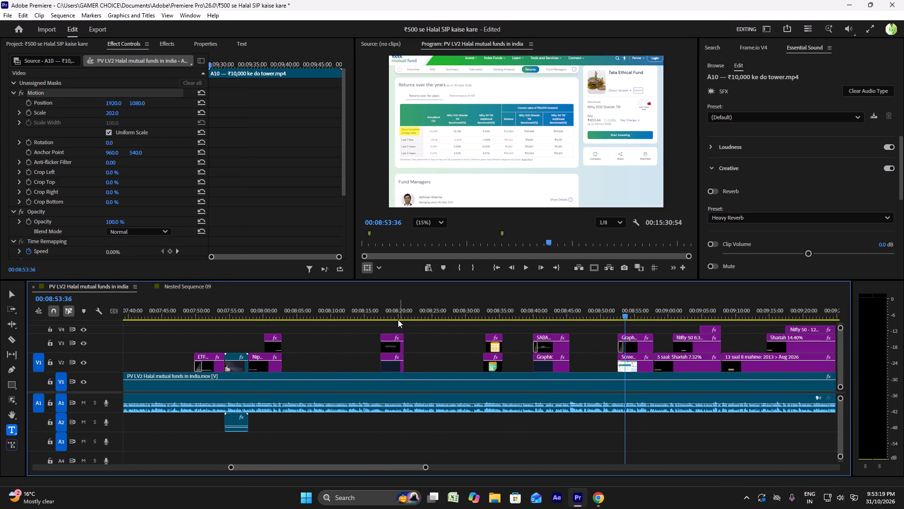
pyautogui.click(396, 319)
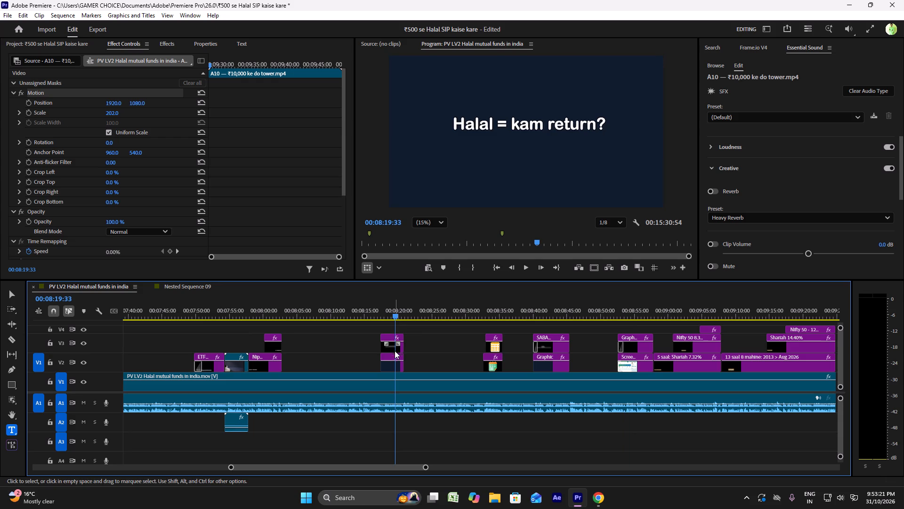
pyautogui.click(397, 352)
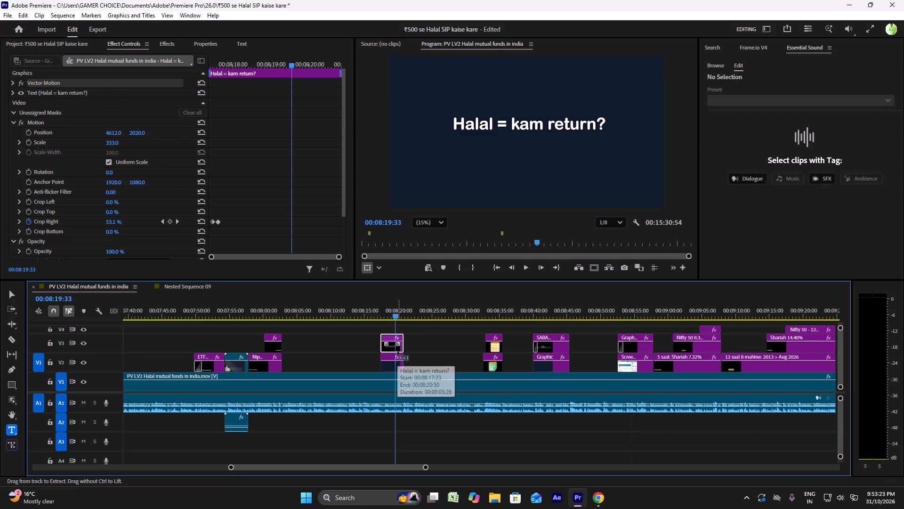
pyautogui.hotkey('ctrl', 'c')
pyautogui.keyDown('ctrl'); pyautogui.click(440, 312); pyautogui.keyUp('ctrl')
pyautogui.hotkey('ctrl', 'v')
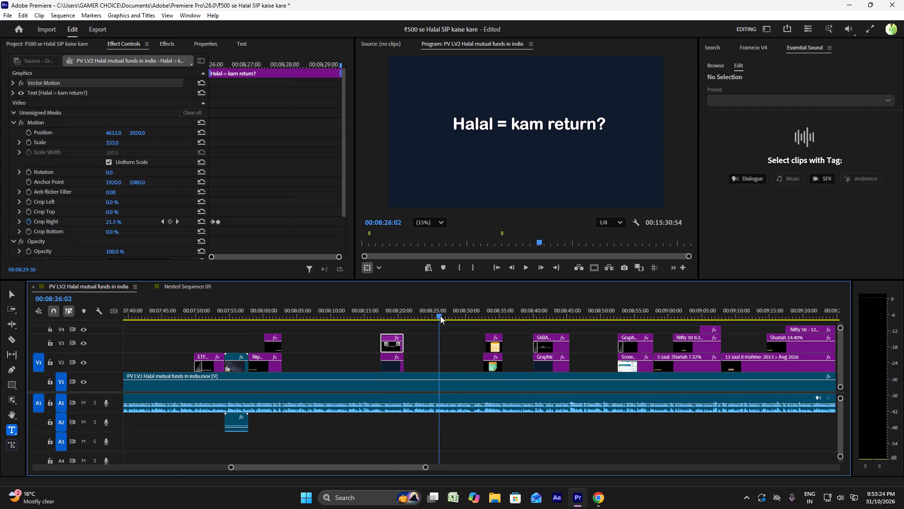
# Move the pasted "Halal = kam return?" title along V3 to above the A10 tower clip, at about 00:09:39.
pyautogui.click(445, 314)
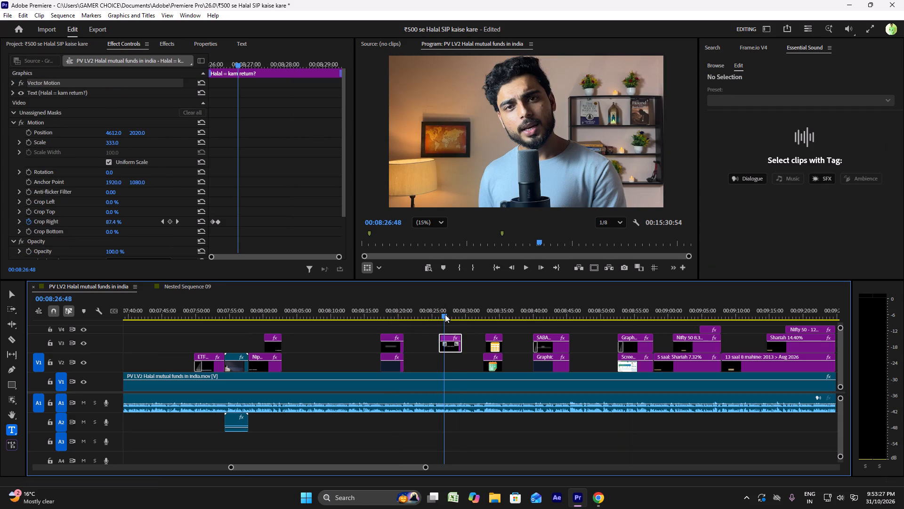
pyautogui.moveTo(445, 314); pyautogui.dragTo(453, 313)
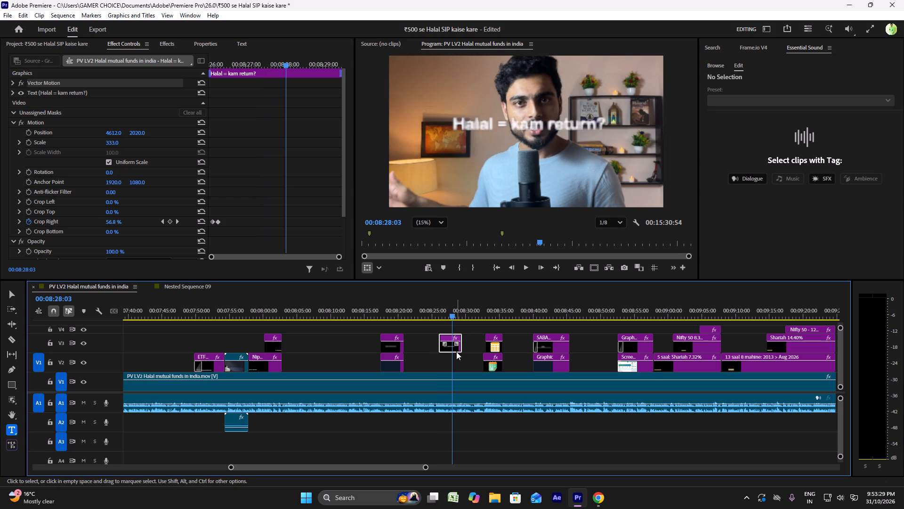
pyautogui.keyDown('alt'); pyautogui.scroll(-4, 456, 352); pyautogui.keyUp('alt')
pyautogui.moveTo(453, 349); pyautogui.dragTo(457, 348)
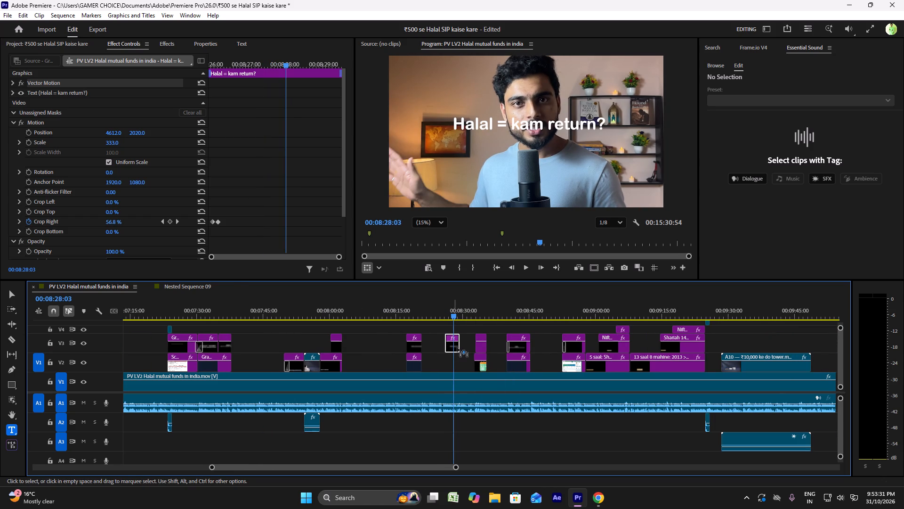
pyautogui.moveTo(457, 348); pyautogui.dragTo(776, 344)
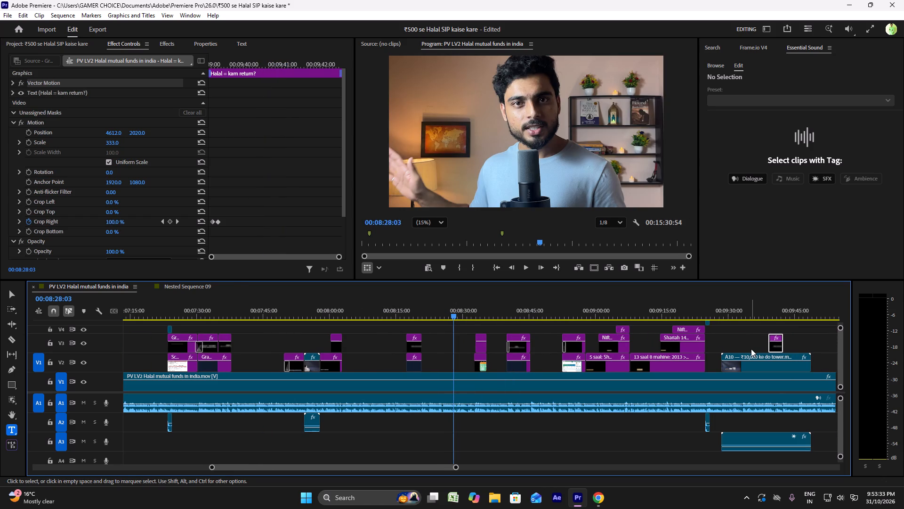
# Play the narration at the start of the A10 clip and move the pasted V3 title to start with that clip at 00:09:28:26.
pyautogui.scroll(4, 751, 349)
pyautogui.scroll(-12, 751, 349)
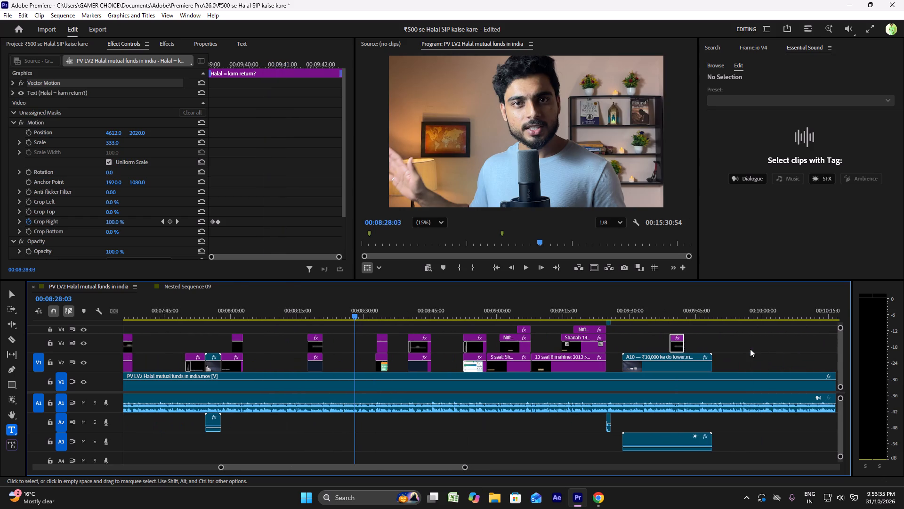
pyautogui.scroll(-20, 750, 349)
pyautogui.scroll(-1, 750, 349)
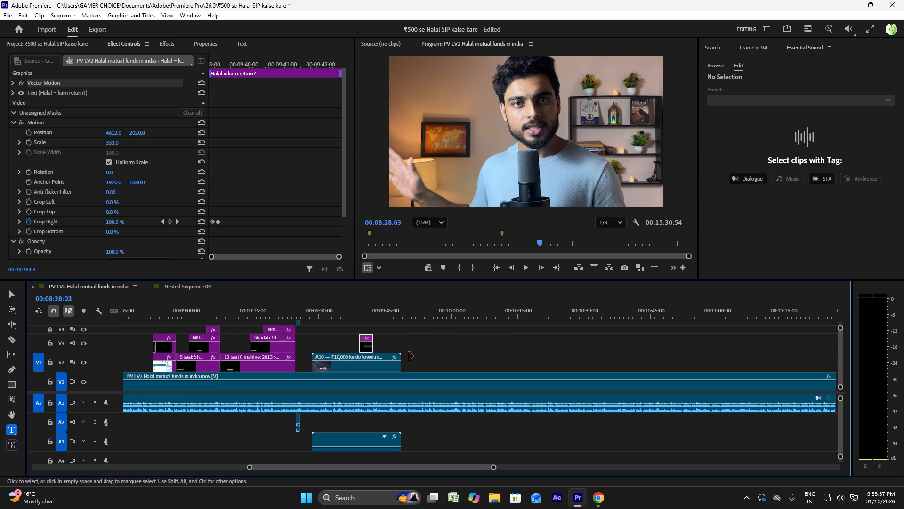
pyautogui.keyDown('alt'); pyautogui.scroll(8, 408, 356); pyautogui.keyUp('alt')
pyautogui.scroll(2, 407, 356)
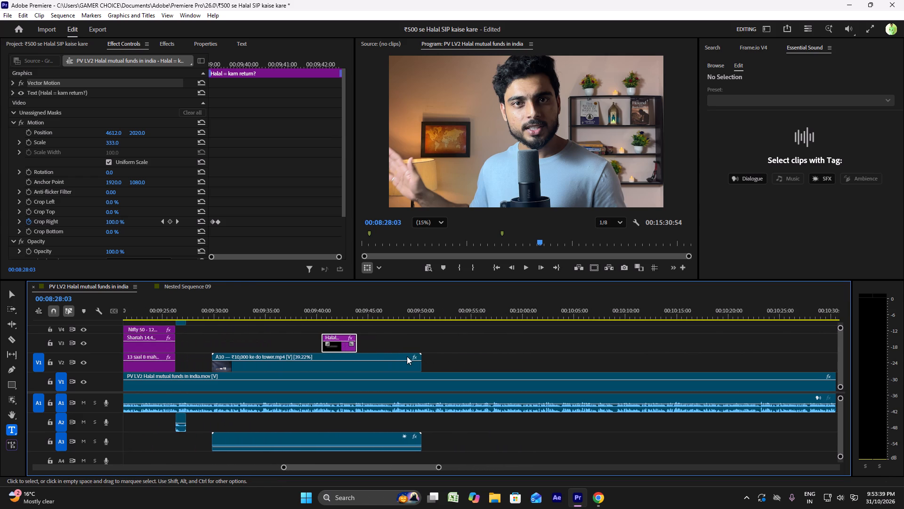
pyautogui.scroll(16, 407, 356)
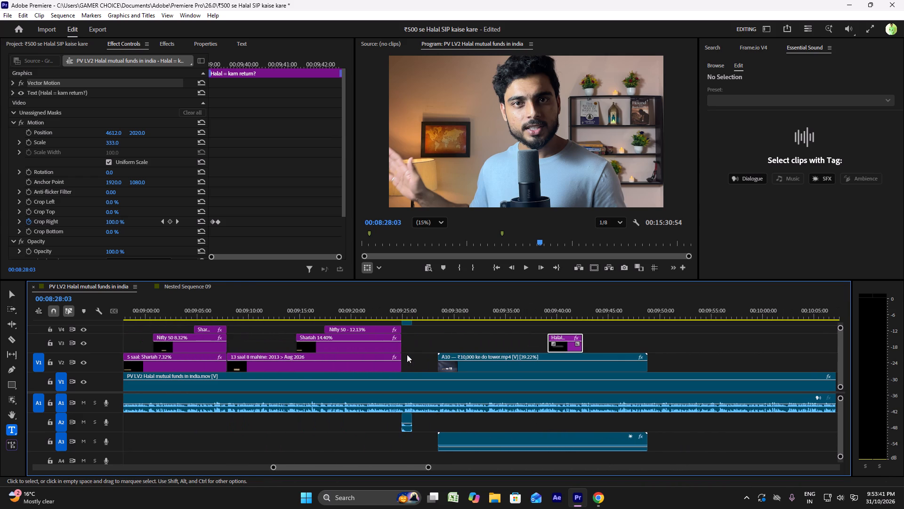
pyautogui.click(434, 311)
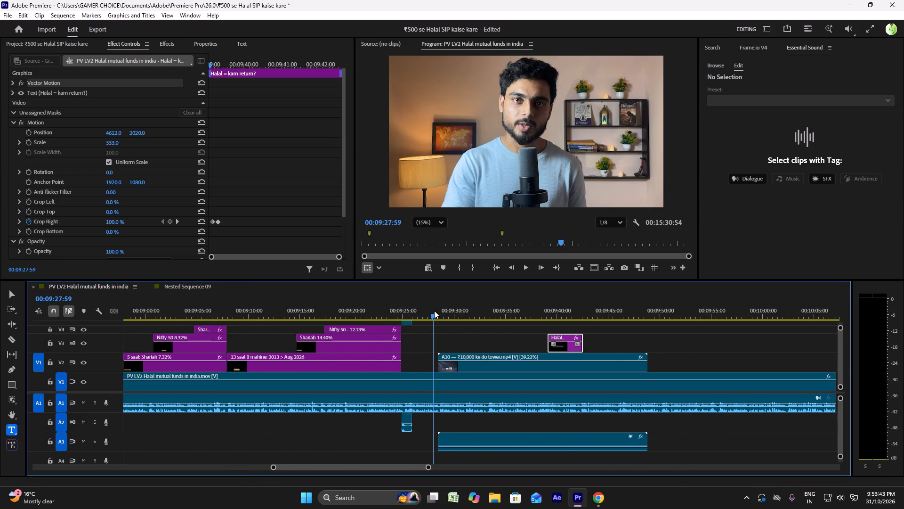
pyautogui.press('space')
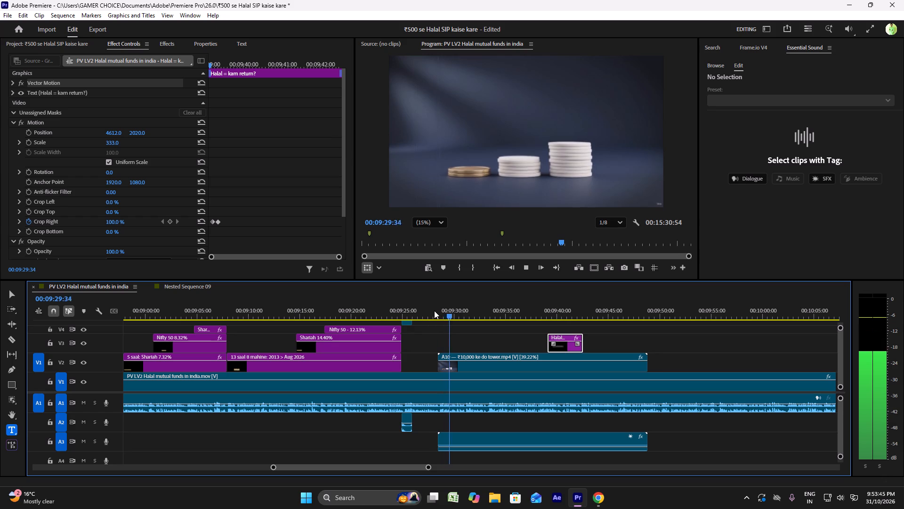
pyautogui.press('space')
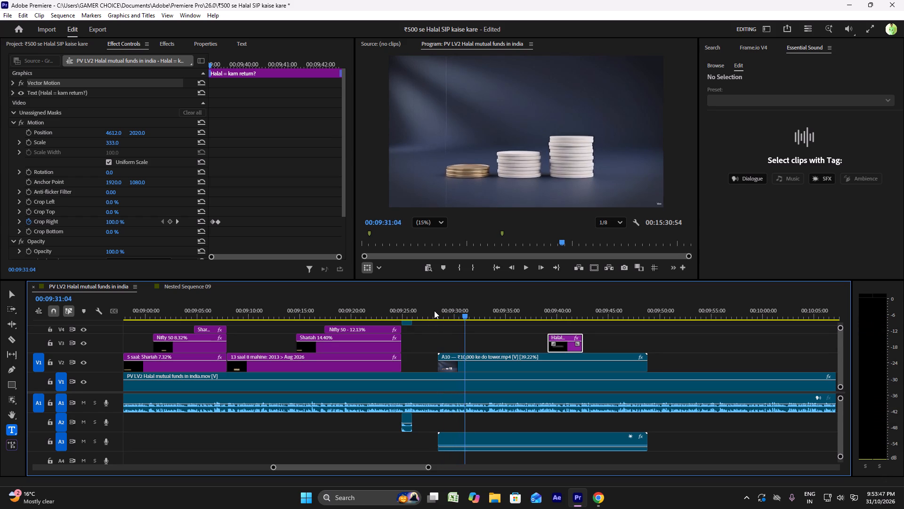
pyautogui.click(434, 311)
pyautogui.press('space')
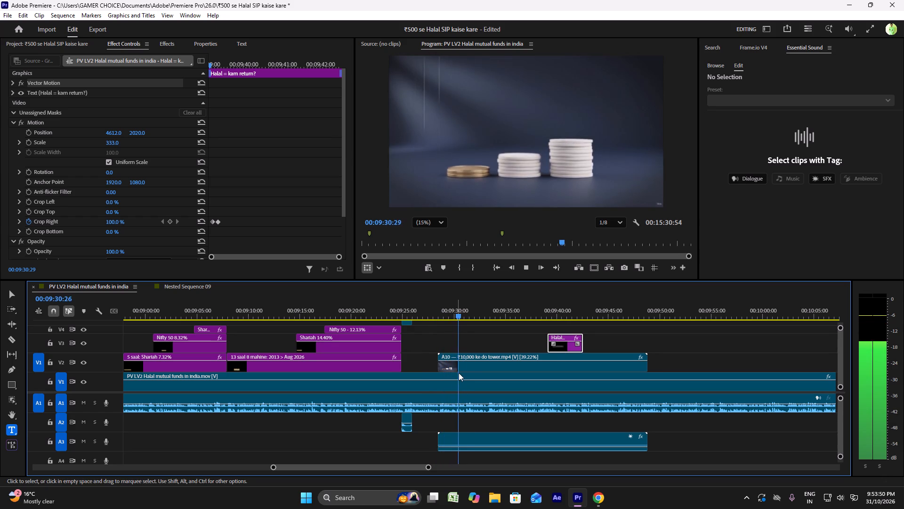
pyautogui.press('space')
pyautogui.moveTo(565, 347); pyautogui.dragTo(462, 345)
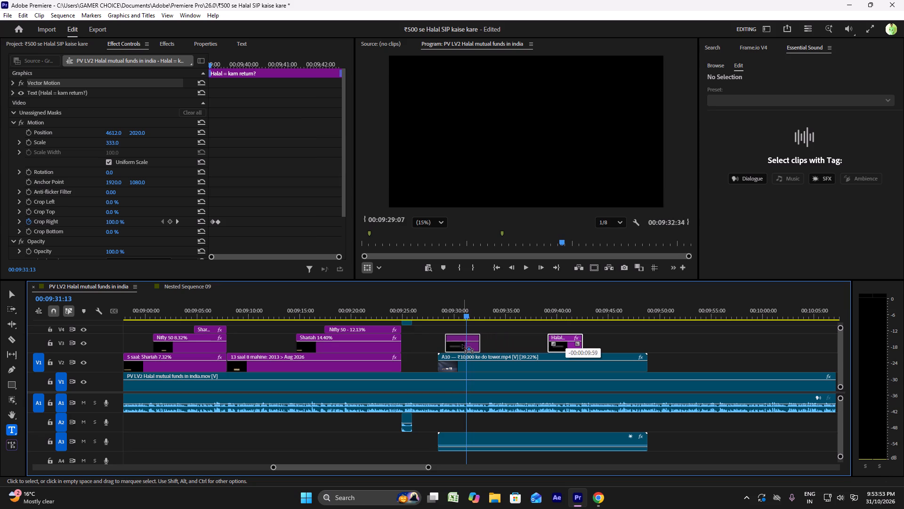
pyautogui.moveTo(462, 345); pyautogui.dragTo(458, 345)
pyautogui.click(457, 314)
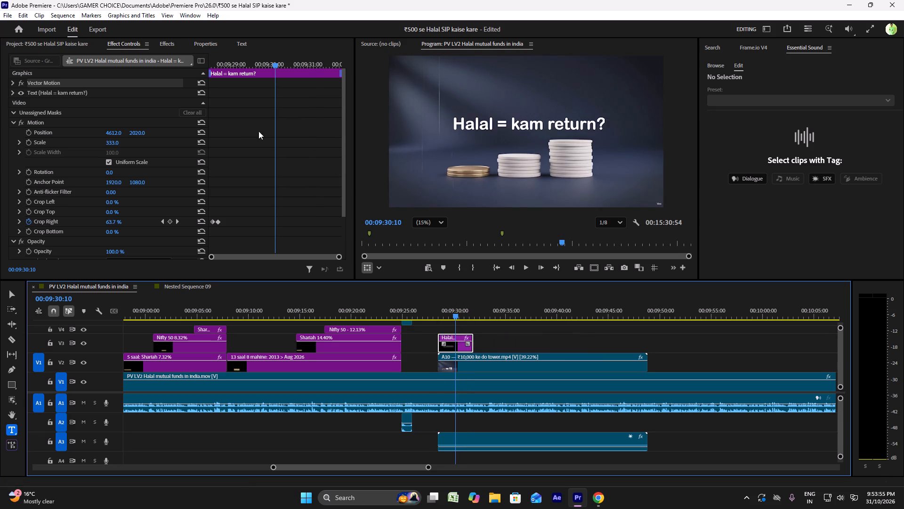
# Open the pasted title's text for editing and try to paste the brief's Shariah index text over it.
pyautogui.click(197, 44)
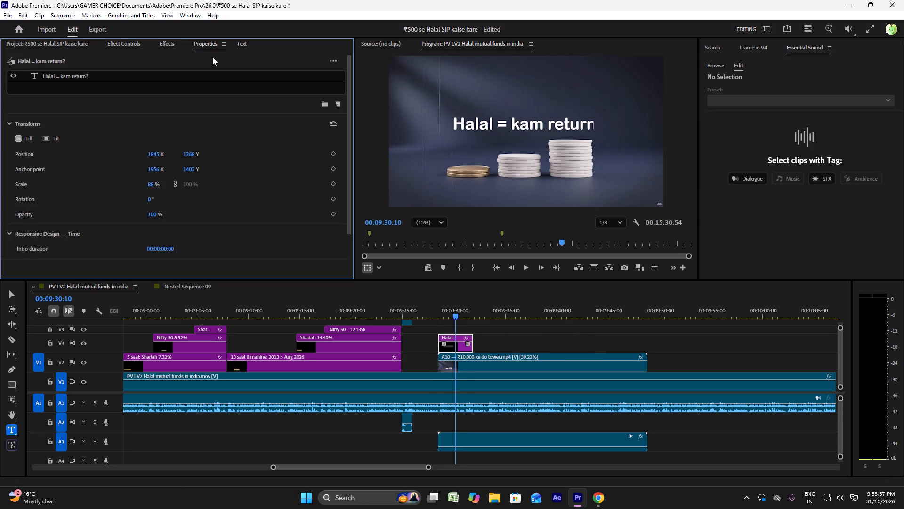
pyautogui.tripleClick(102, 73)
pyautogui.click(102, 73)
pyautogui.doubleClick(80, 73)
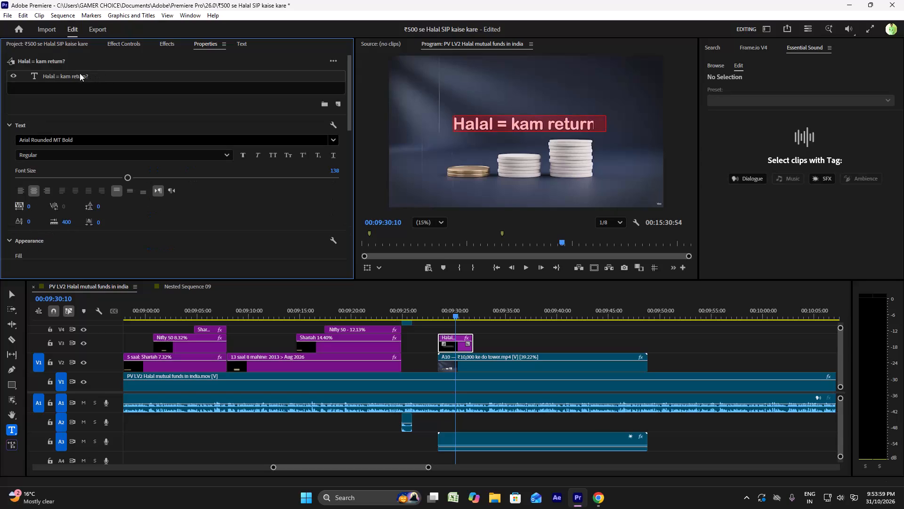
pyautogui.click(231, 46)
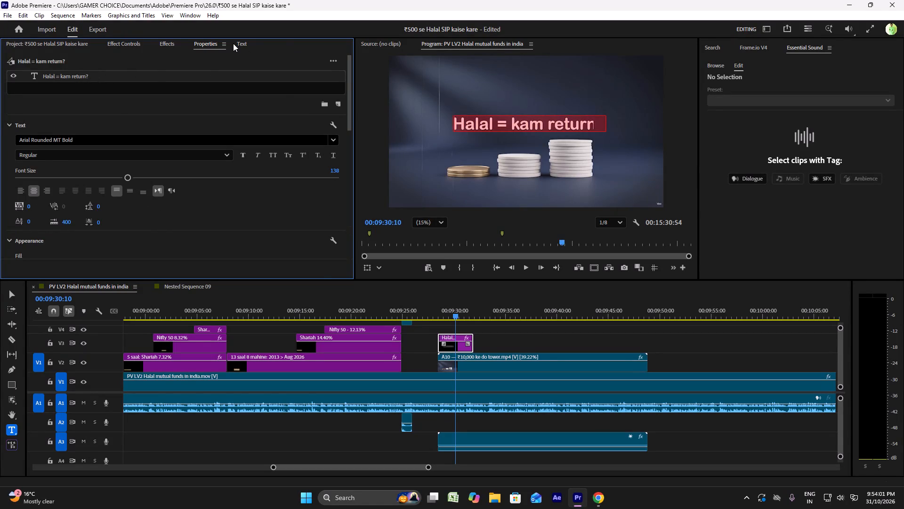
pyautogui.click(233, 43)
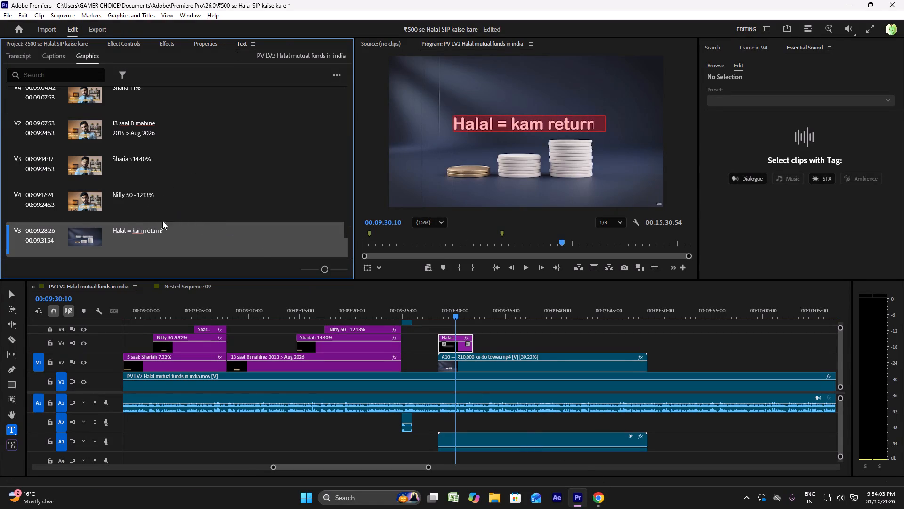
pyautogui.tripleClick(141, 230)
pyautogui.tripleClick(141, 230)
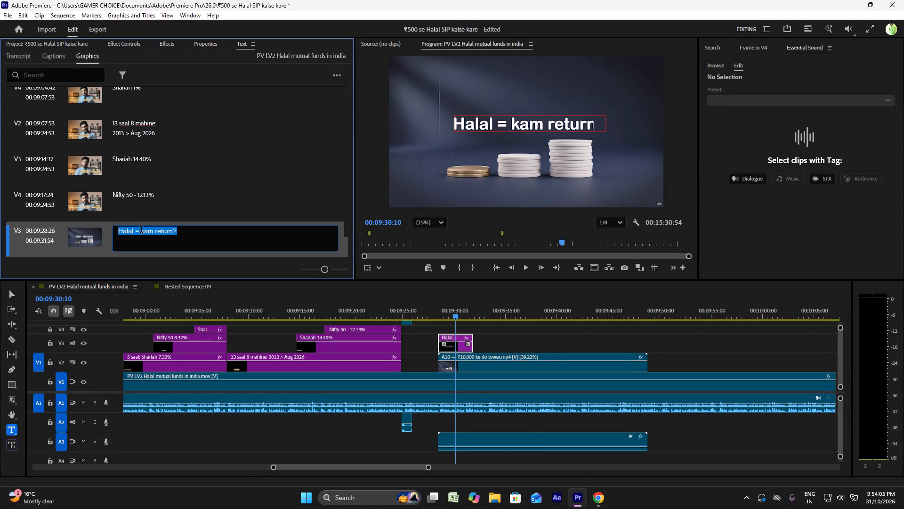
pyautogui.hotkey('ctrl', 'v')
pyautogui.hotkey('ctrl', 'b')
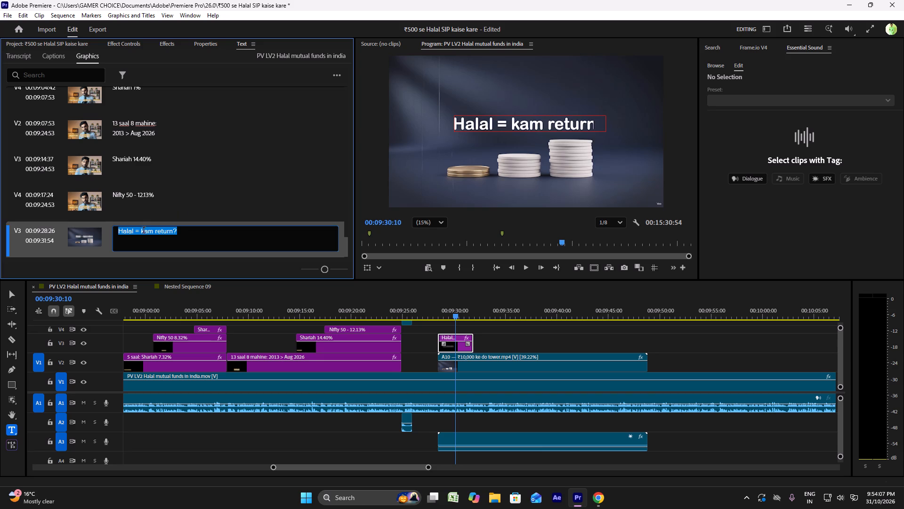
# Copy "Shariah index: ₹10,000 → ₹62,941" again from the A10 row of the editor brief in Chrome, and return to Premiere.
pyautogui.click(603, 495)
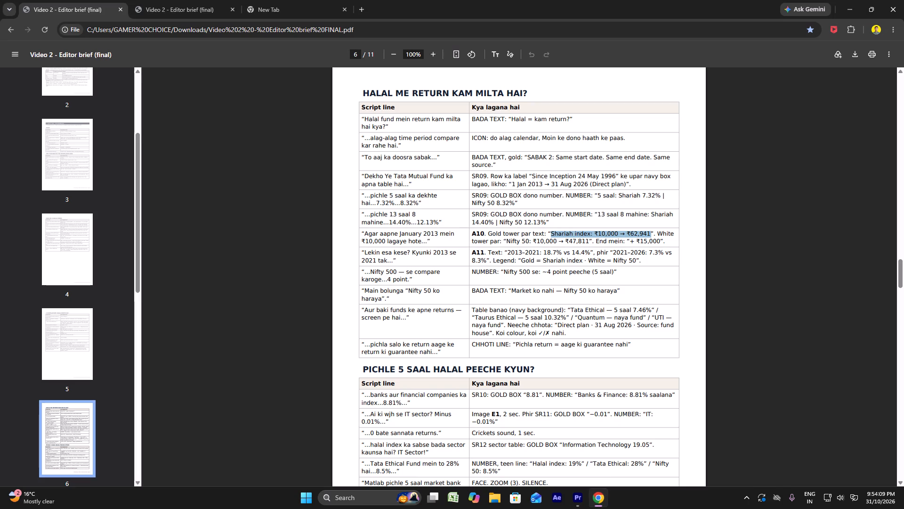
pyautogui.rightClick(569, 234)
pyautogui.click(593, 251)
pyautogui.click(576, 506)
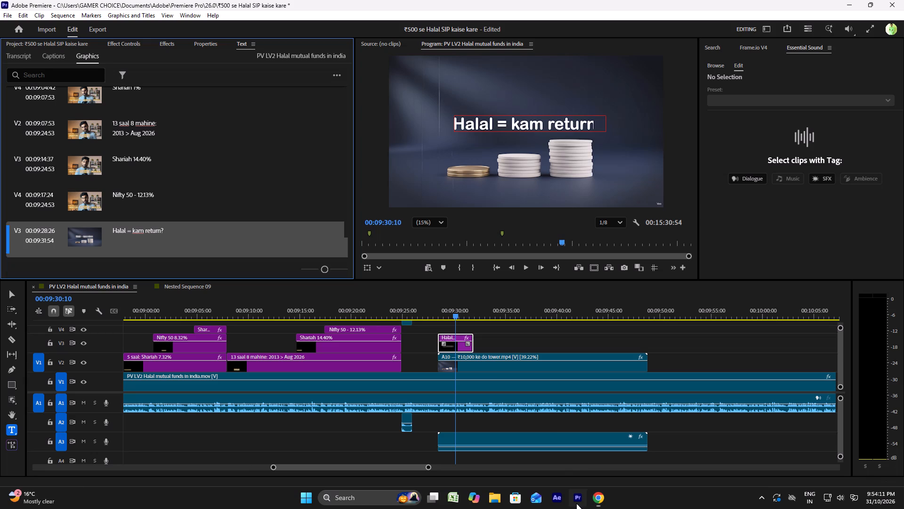
# Replace the V3 title's text with "Shariah index: ₹10,000 → ₹62,941", breaking the line after "Shariah index:".
pyautogui.tripleClick(177, 232)
pyautogui.doubleClick(177, 232)
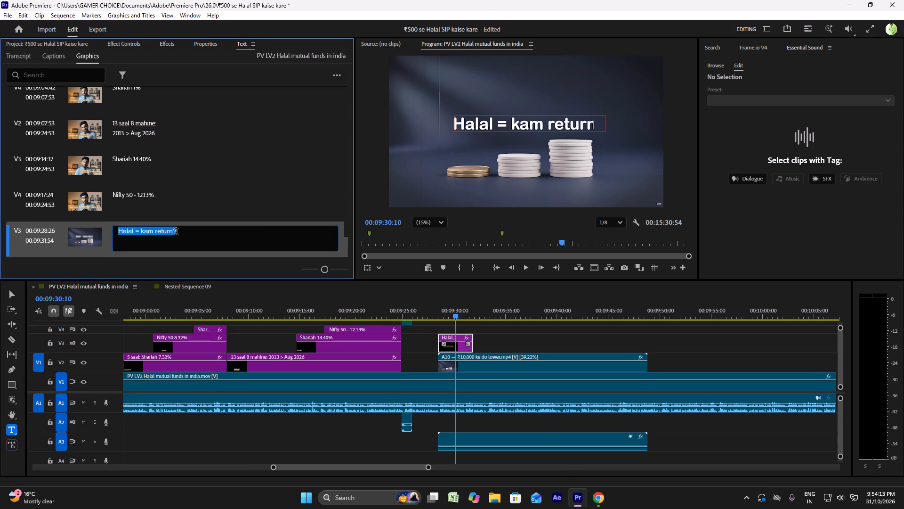
pyautogui.rightClick(177, 232)
pyautogui.click(205, 271)
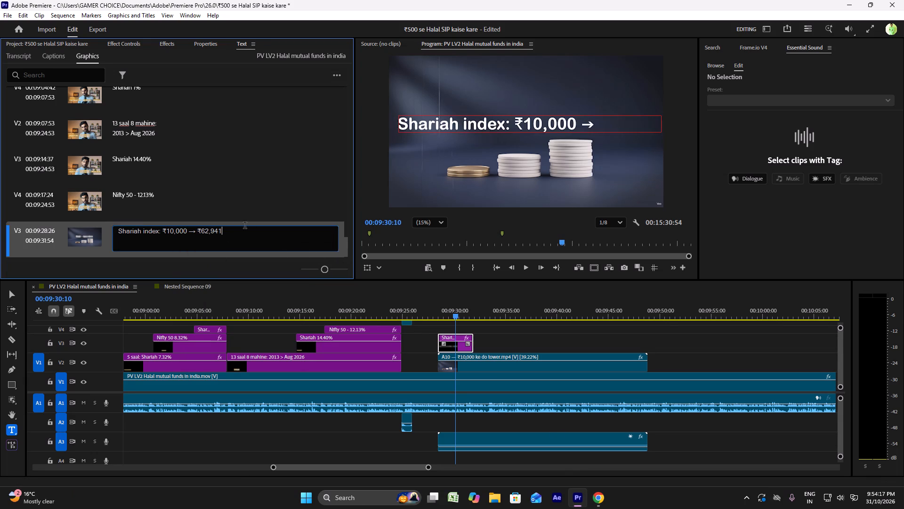
pyautogui.click(163, 233)
pyautogui.press('BackSpace')
pyautogui.press('Return')
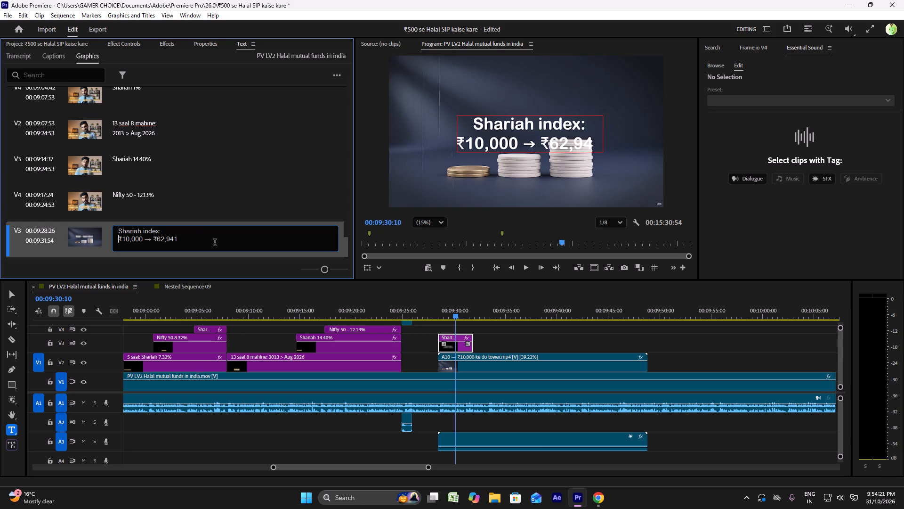
pyautogui.click(424, 310)
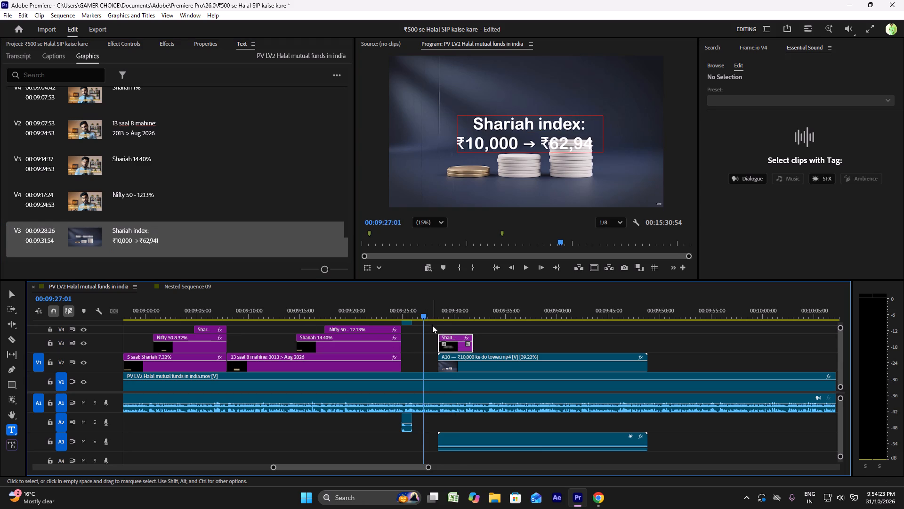
# Play through the A10 clip and extend the V3 Shariah title's end to match the clip's end at 00:09:48:50.
pyautogui.press('space')
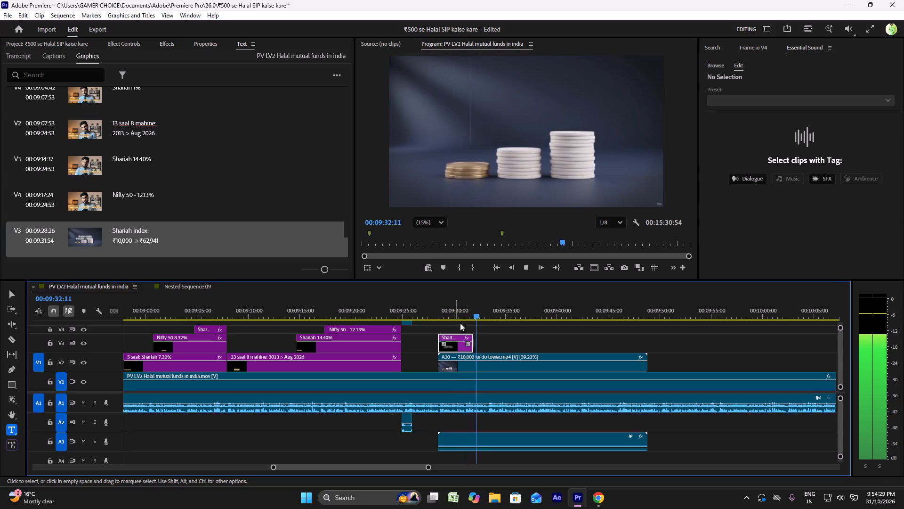
pyautogui.moveTo(473, 335); pyautogui.dragTo(651, 340)
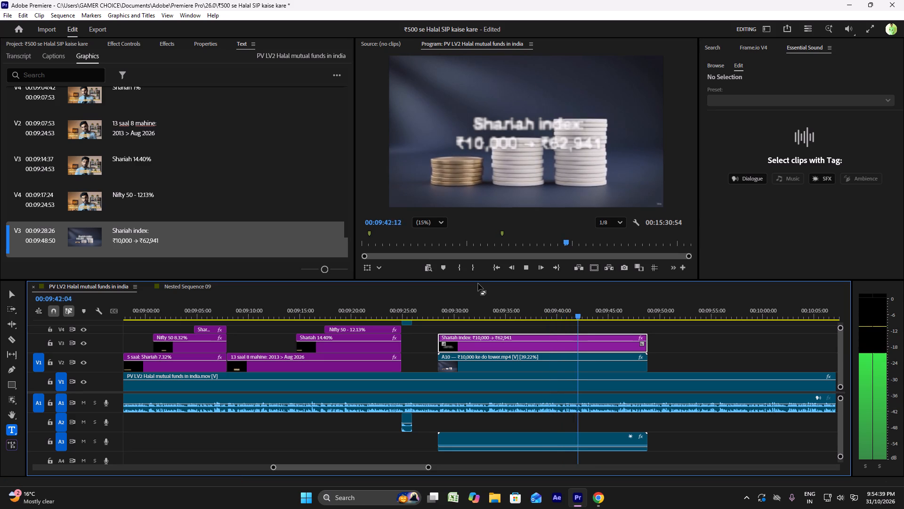
pyautogui.press('space')
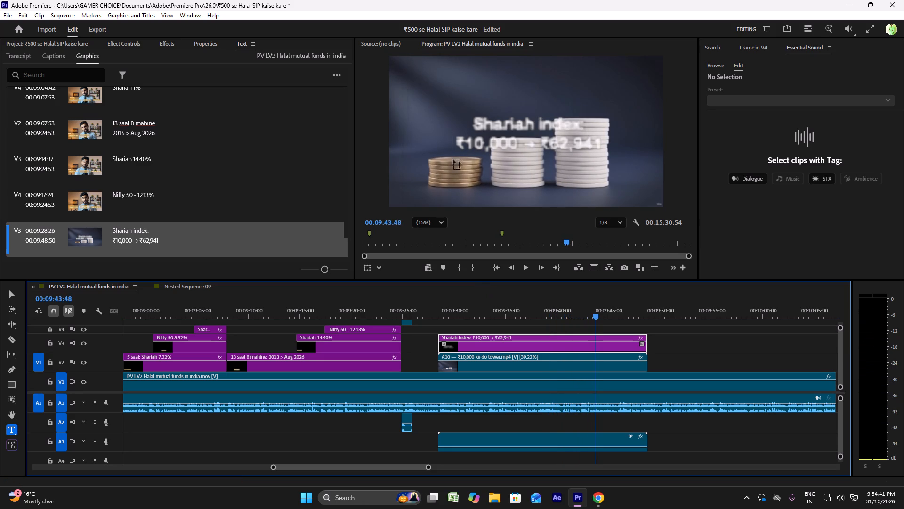
# Reduce the Shariah title's text scale to 49 % in its transform properties, keeping the Arial Rounded MT Bold font.
pyautogui.click(204, 40)
pyautogui.scroll(-5, 129, 144)
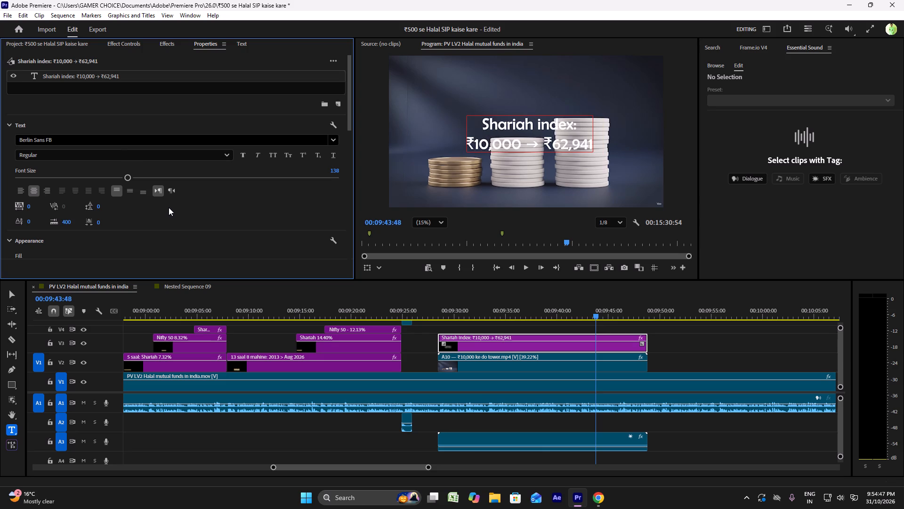
pyautogui.hotkey('ctrl', 'z')
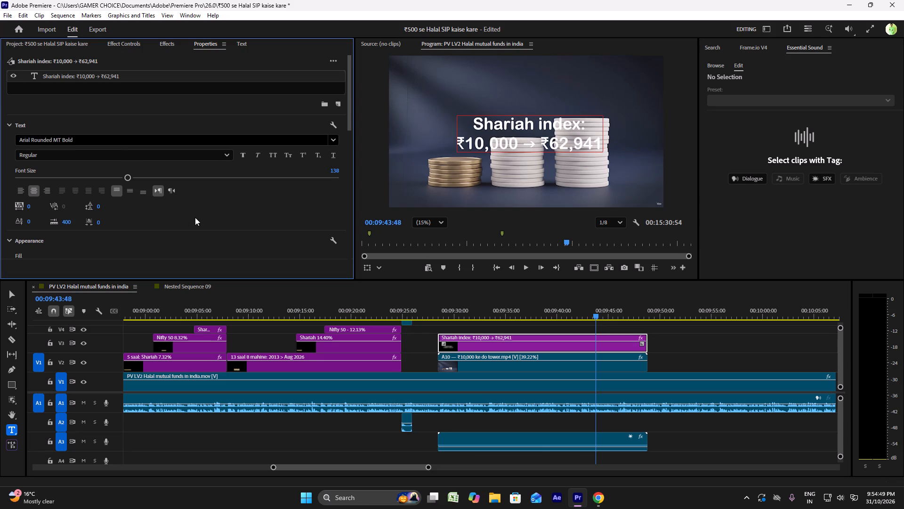
pyautogui.scroll(-20, 199, 213)
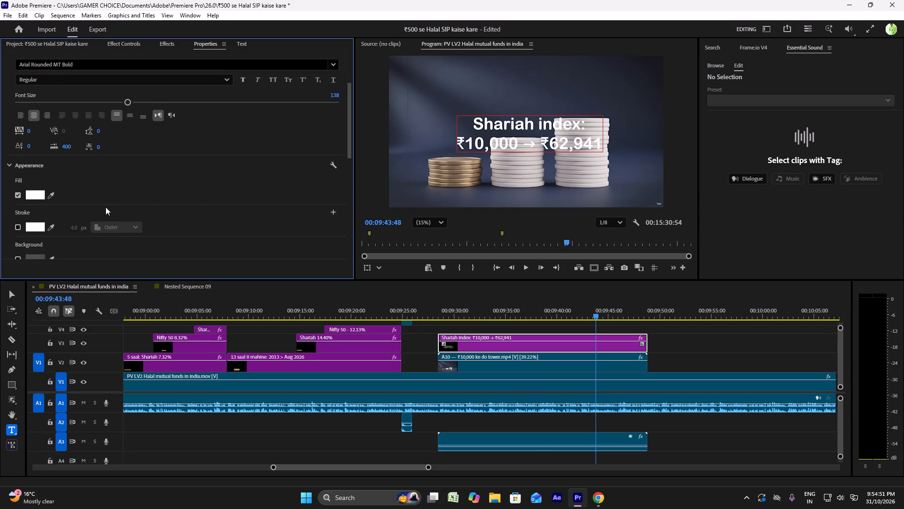
pyautogui.scroll(-9, 105, 207)
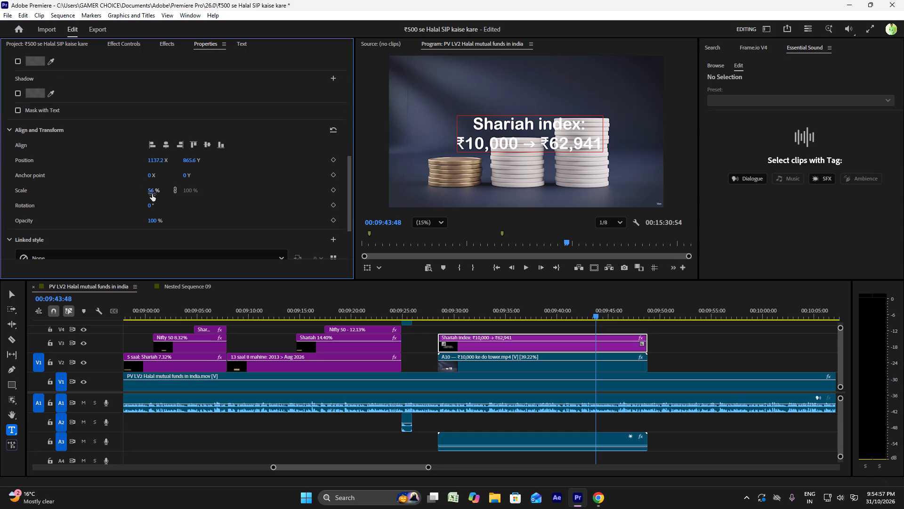
pyautogui.moveTo(152, 193); pyautogui.dragTo(149, 192)
pyautogui.moveTo(149, 192); pyautogui.dragTo(146, 192)
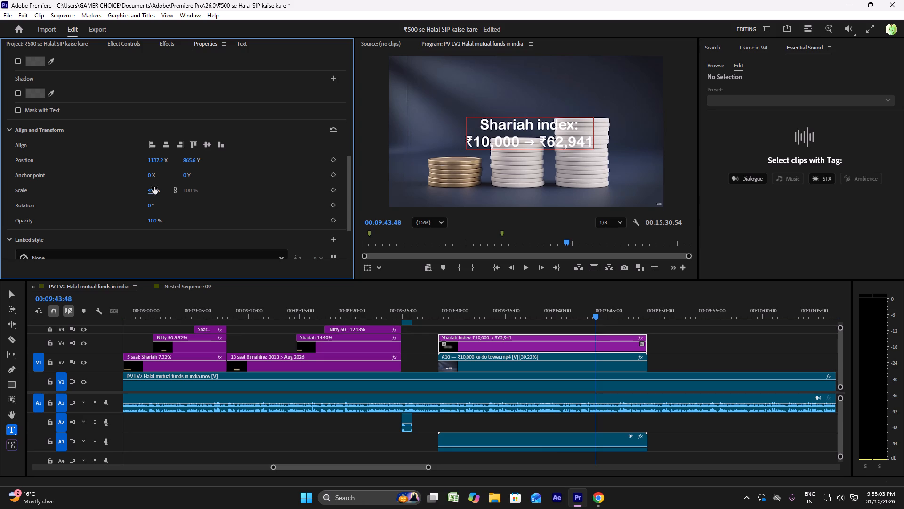
# Reduce the Shariah title's Motion scale to 303 and move it above the tallest coin stack, with vertical position 1480.
pyautogui.click(115, 44)
pyautogui.moveTo(109, 142); pyautogui.dragTo(110, 142)
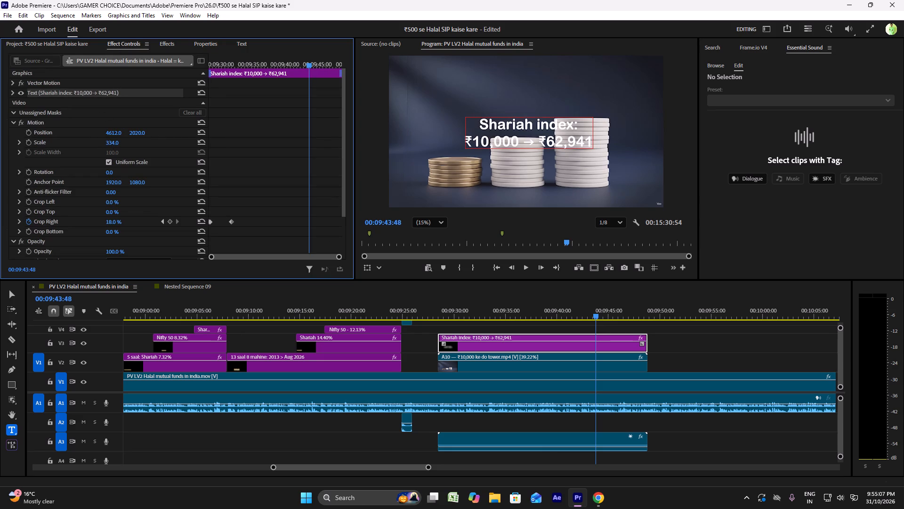
pyautogui.moveTo(110, 142); pyautogui.dragTo(104, 142)
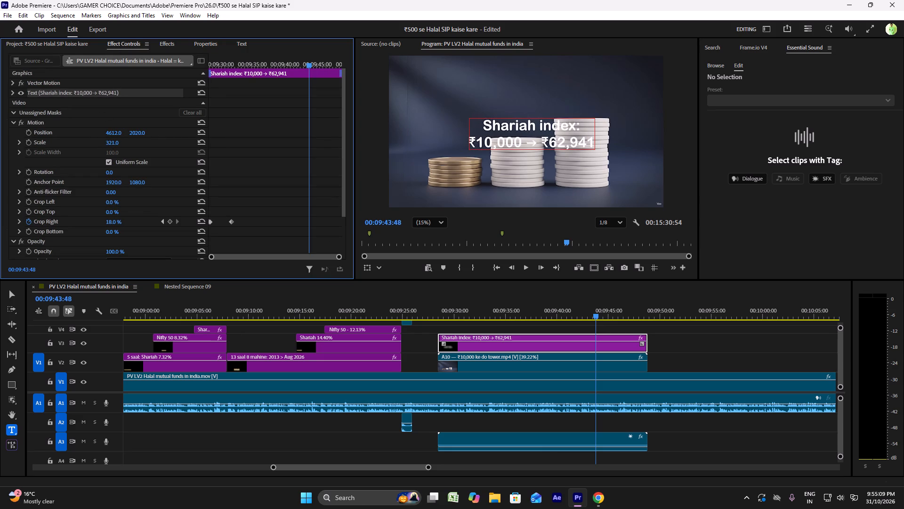
pyautogui.moveTo(104, 142); pyautogui.dragTo(97, 142)
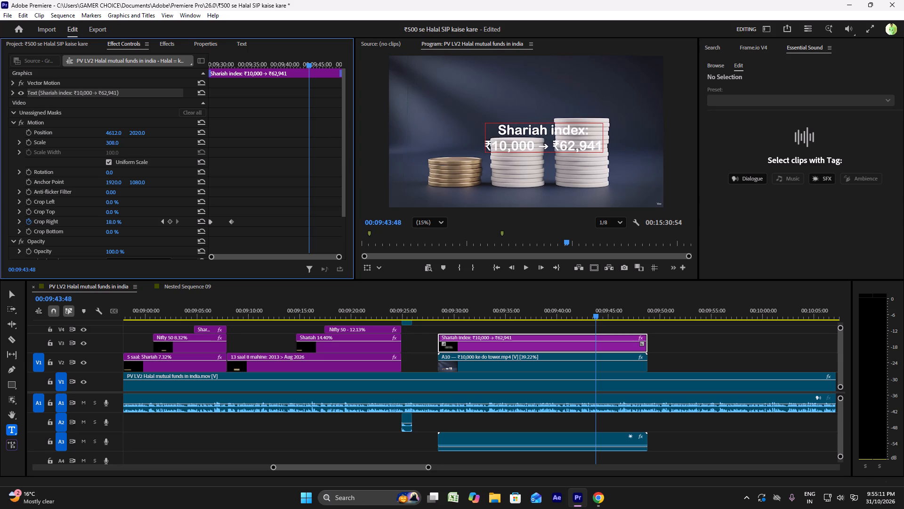
pyautogui.moveTo(97, 142); pyautogui.dragTo(93, 141)
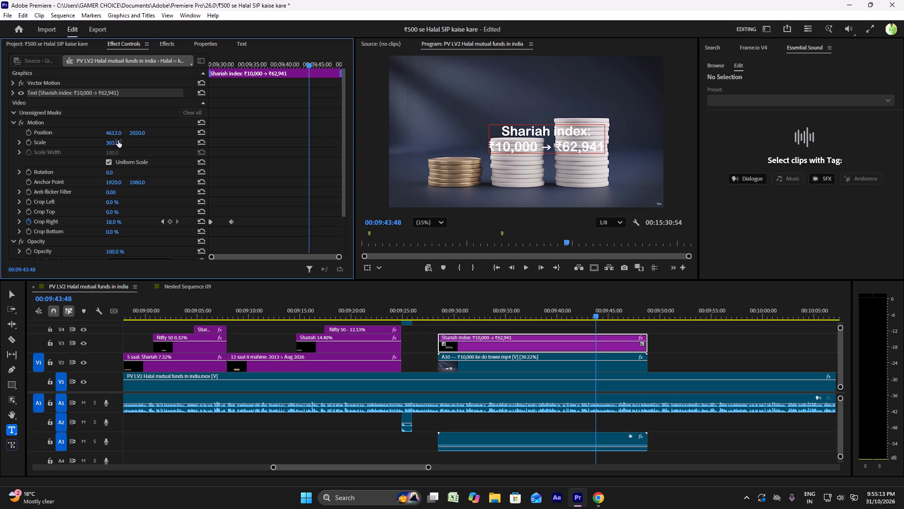
pyautogui.moveTo(138, 133); pyautogui.dragTo(179, 135)
pyautogui.moveTo(179, 135); pyautogui.dragTo(50, 129)
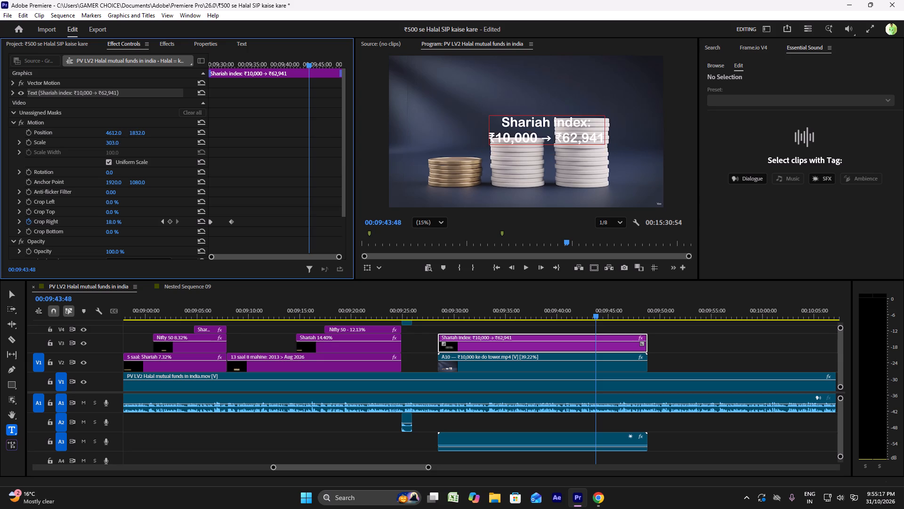
pyautogui.moveTo(50, 129); pyautogui.dragTo(22, 133)
pyautogui.moveTo(109, 132); pyautogui.dragTo(342, 135)
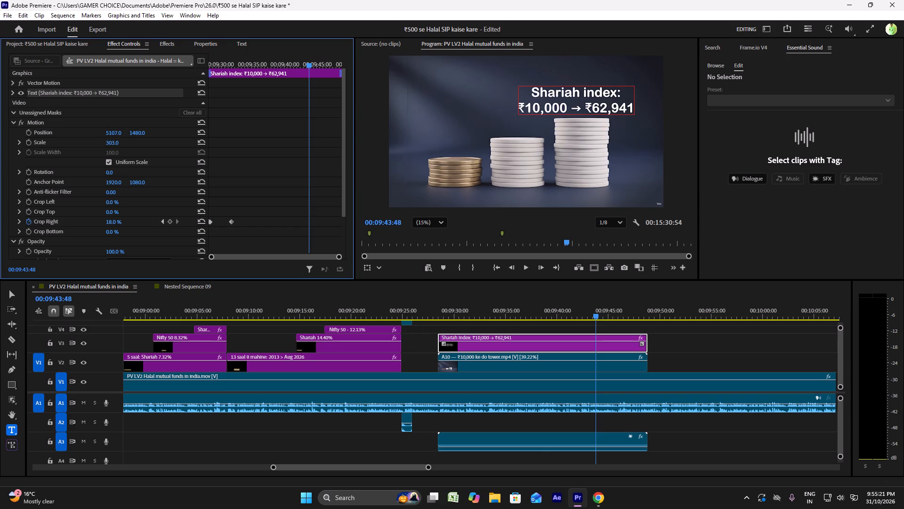
pyautogui.moveTo(342, 135); pyautogui.dragTo(330, 133)
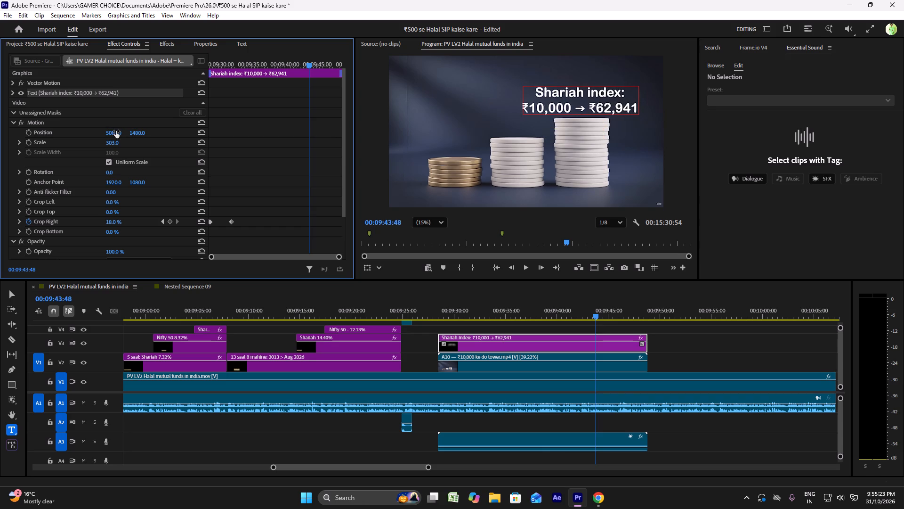
# Reduce the Shariah title's Motion scale to 265 and position it at 4839, 1400, just above the tallest coin stack.
pyautogui.moveTo(113, 143); pyautogui.dragTo(96, 143)
pyautogui.moveTo(115, 132); pyautogui.dragTo(88, 131)
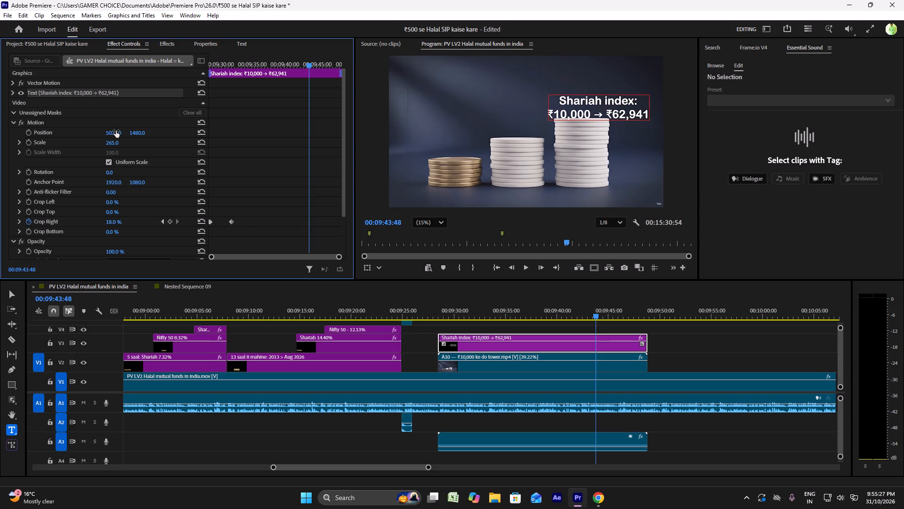
pyautogui.moveTo(117, 129); pyautogui.dragTo(73, 130)
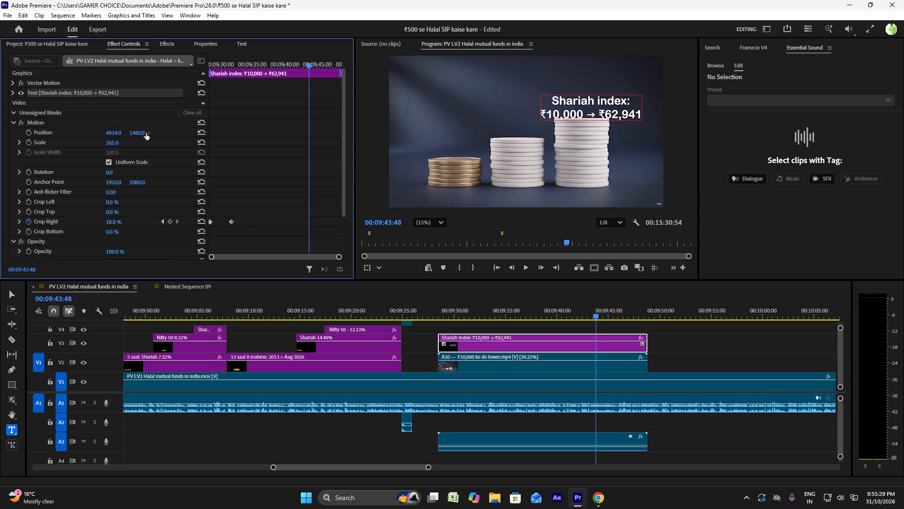
pyautogui.moveTo(113, 133); pyautogui.dragTo(74, 132)
pyautogui.moveTo(138, 134); pyautogui.dragTo(195, 134)
pyautogui.moveTo(140, 131); pyautogui.dragTo(98, 131)
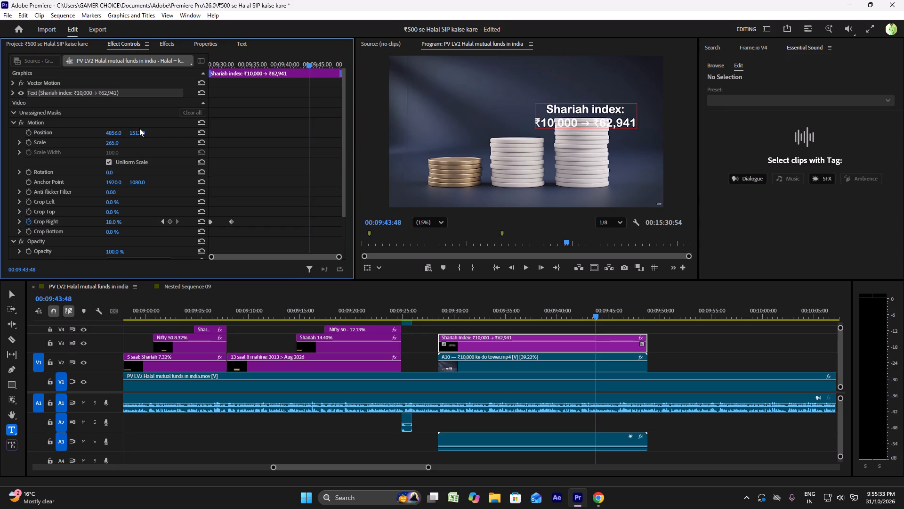
pyautogui.moveTo(139, 128); pyautogui.dragTo(88, 132)
pyautogui.moveTo(141, 134); pyautogui.dragTo(116, 135)
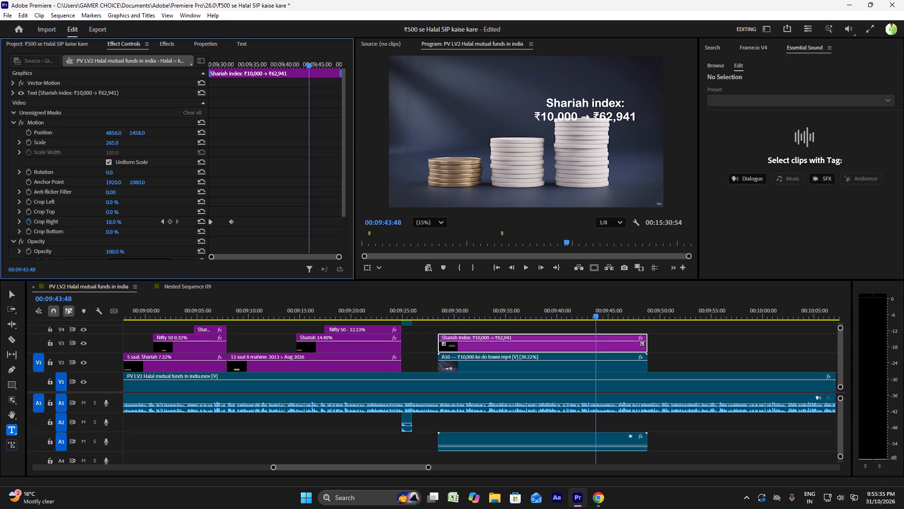
pyautogui.moveTo(116, 135); pyautogui.dragTo(106, 136)
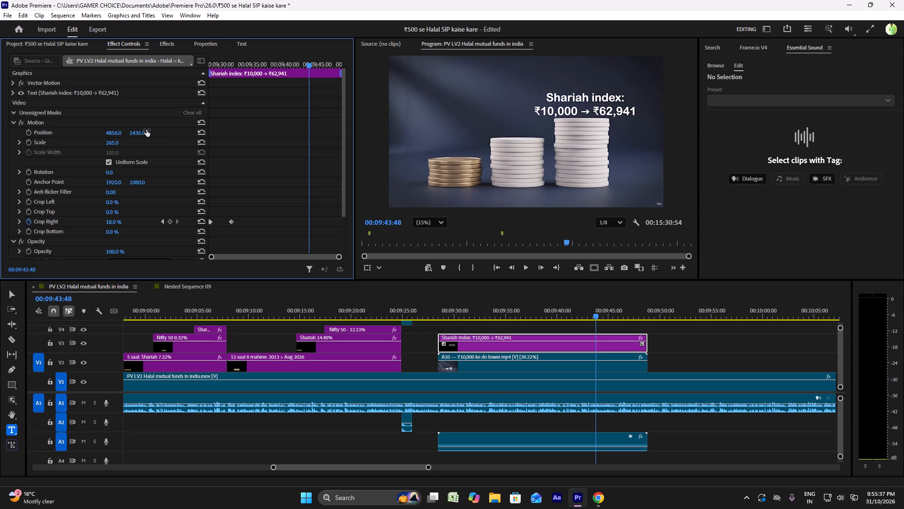
pyautogui.moveTo(145, 131); pyautogui.dragTo(128, 131)
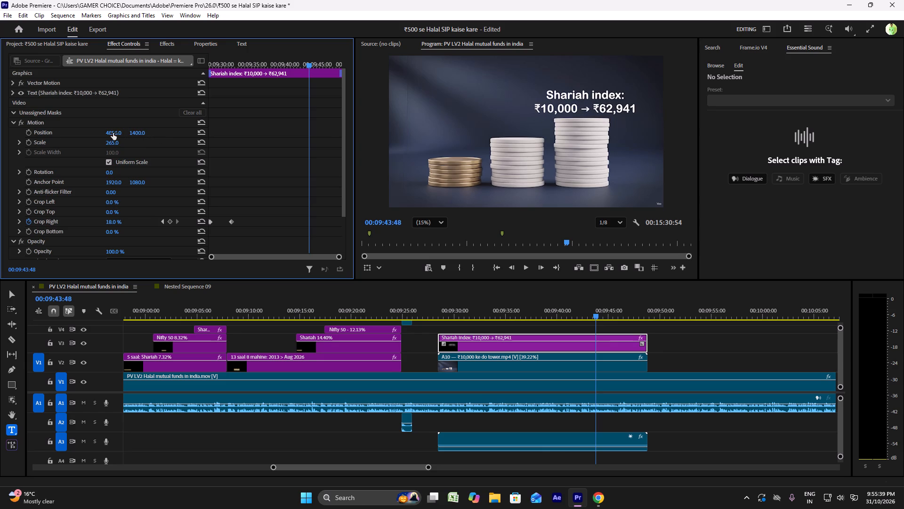
pyautogui.moveTo(113, 133); pyautogui.dragTo(105, 133)
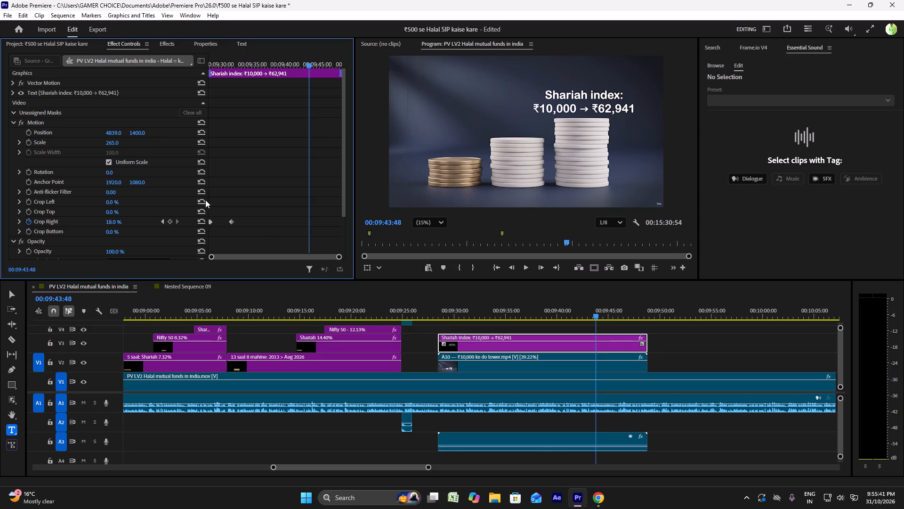
# Play the sequence from just before the A10 clip, at 00:09:27:34, to check the Shariah title against the narration.
pyautogui.click(430, 312)
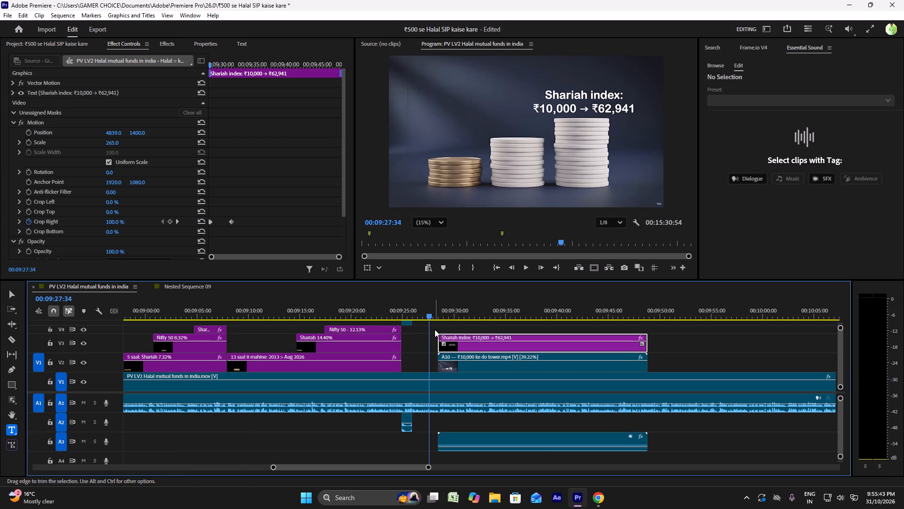
pyautogui.press('space')
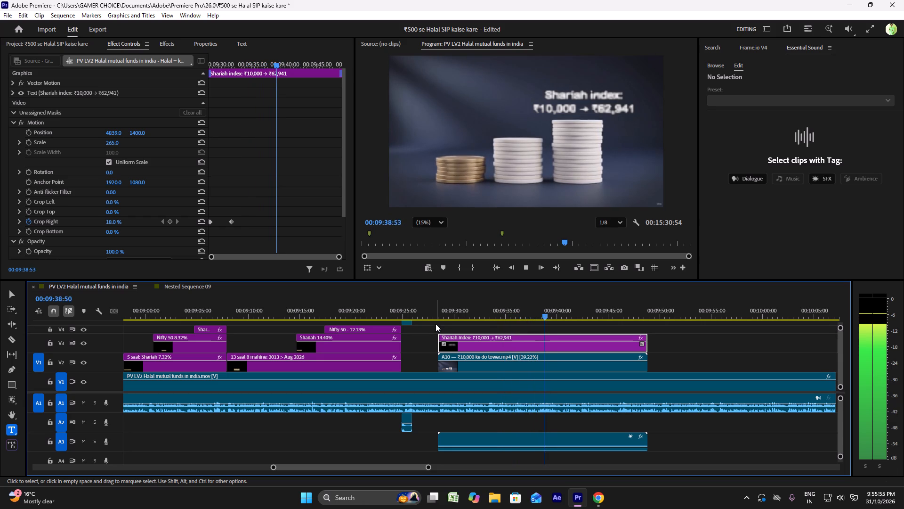
pyautogui.press('space')
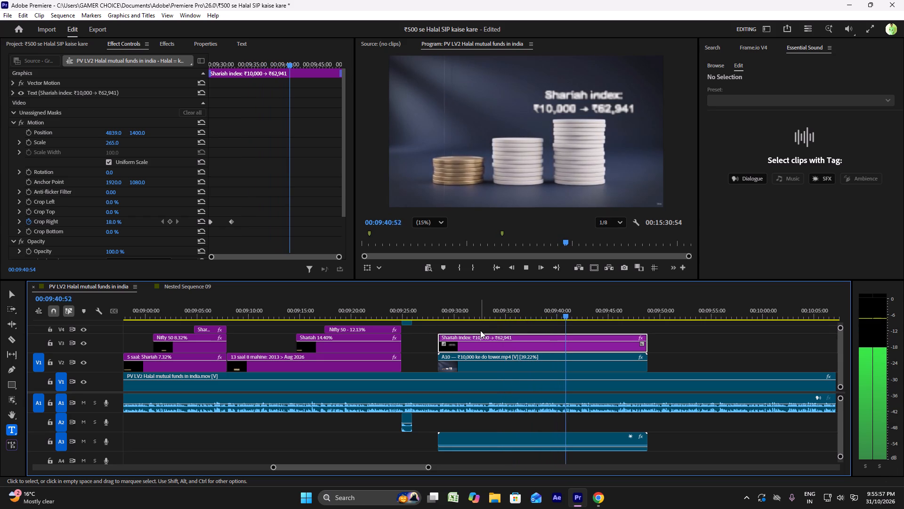
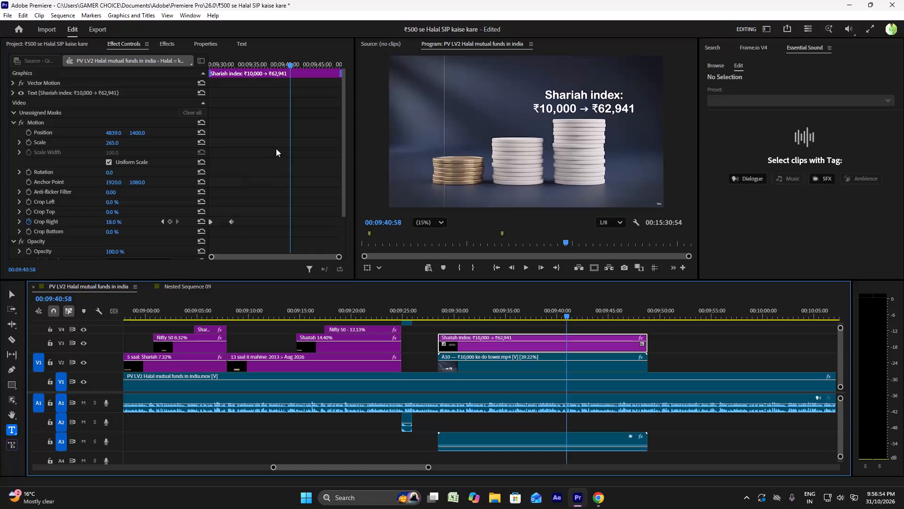
# Play the opening of the A10 clip to check the Shariah title's reveal against the narration.
pyautogui.click(435, 307)
pyautogui.press('space')
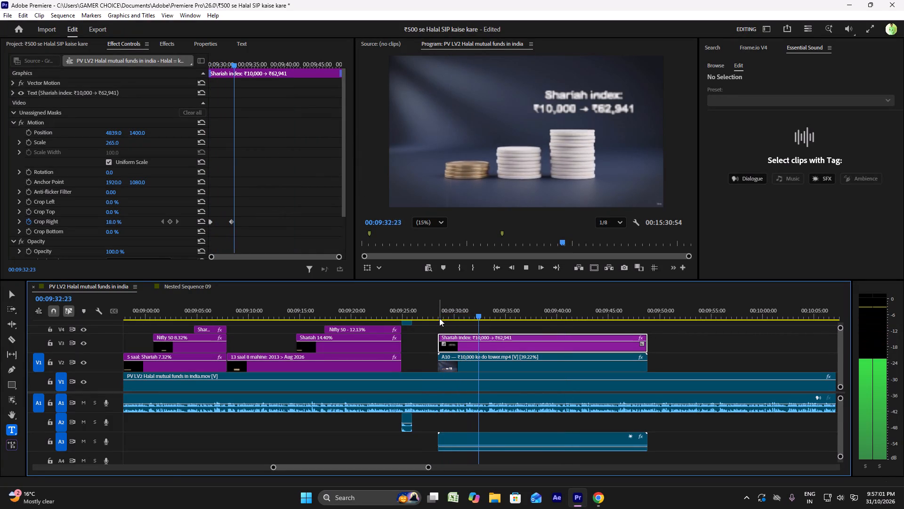
pyautogui.press('space')
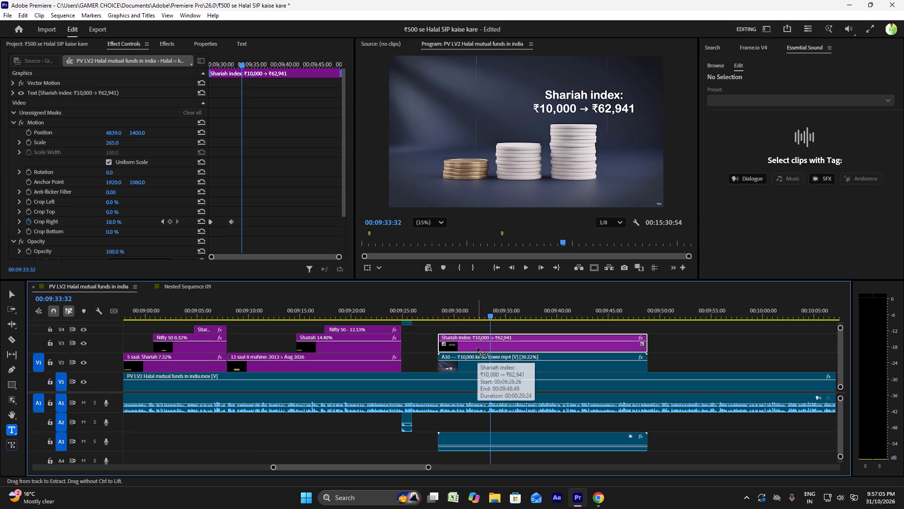
# Duplicate the Shariah index title and place the copy on V4 directly above the original, aligned with the start of the A10 clip.
pyautogui.hotkey('ctrl', 'c')
pyautogui.keyDown('ctrl'); pyautogui.click(658, 312); pyautogui.keyUp('ctrl')
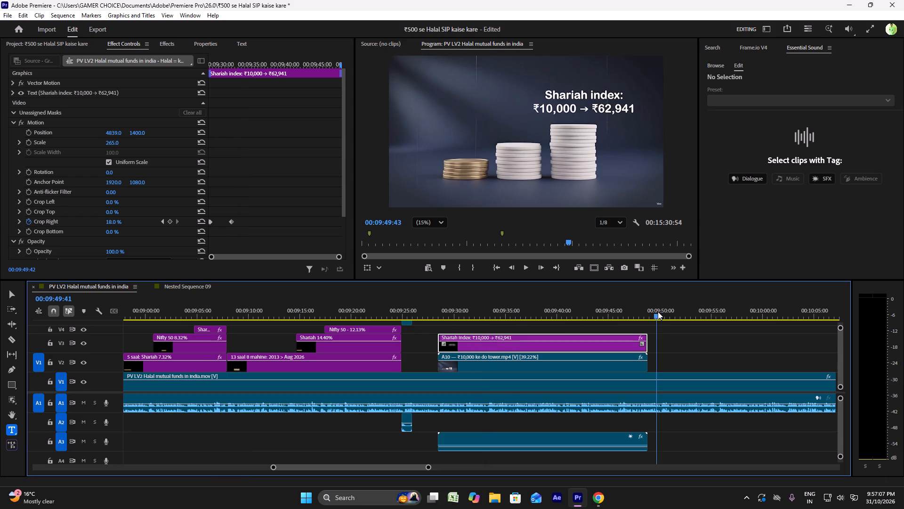
pyautogui.hotkey('ctrl', 'v')
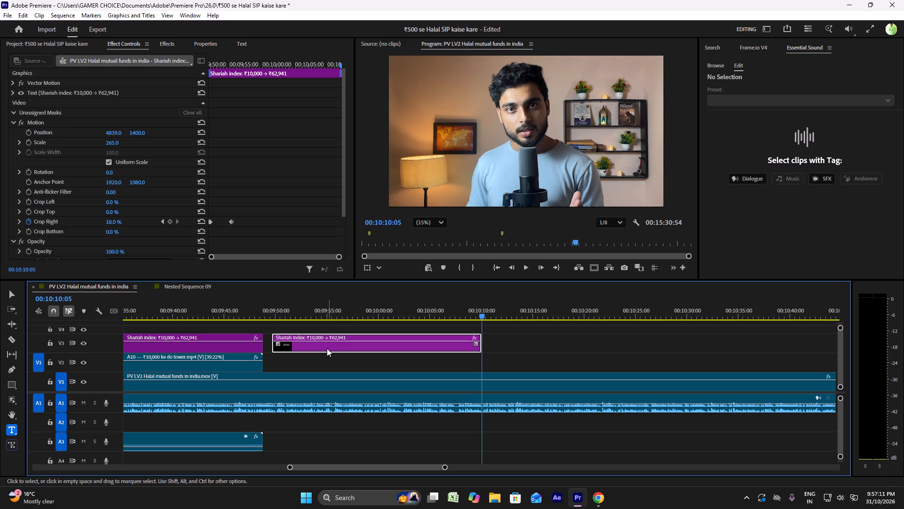
pyautogui.scroll(19, 328, 350)
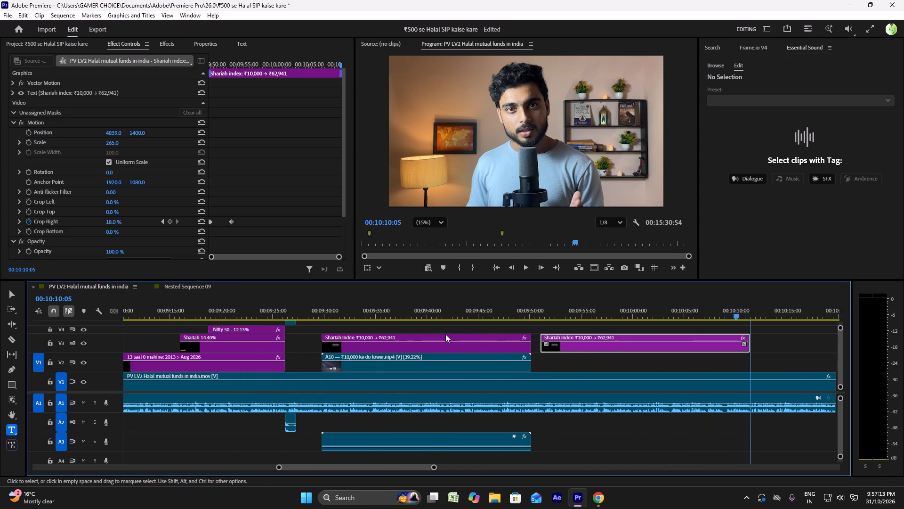
pyautogui.moveTo(587, 353); pyautogui.dragTo(404, 325)
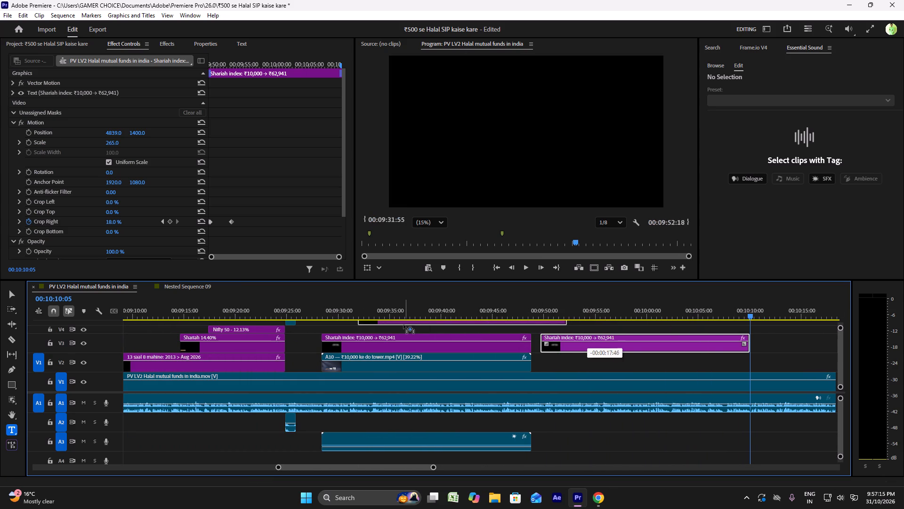
pyautogui.moveTo(404, 325); pyautogui.dragTo(365, 327)
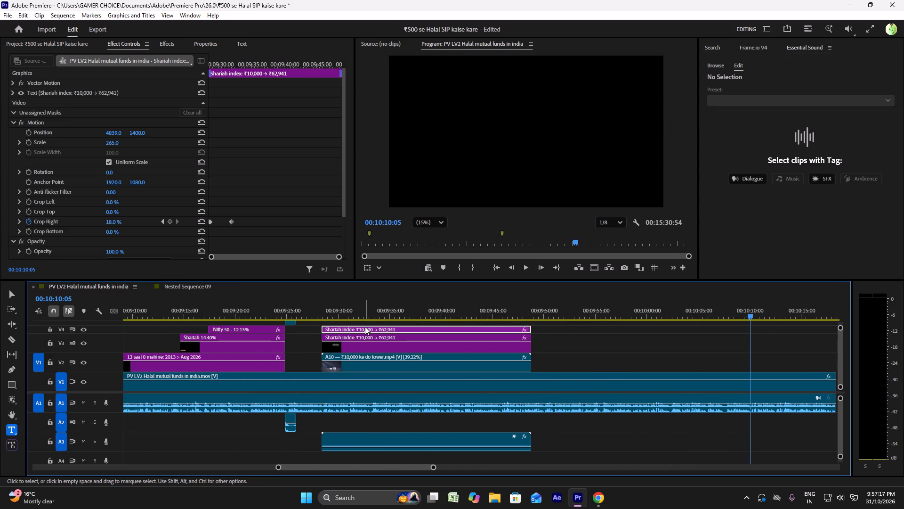
# Trim the start of the V4 title copy to 00:09:30:46, checking the cue against the narration by playback.
pyautogui.scroll(6, 446, 341)
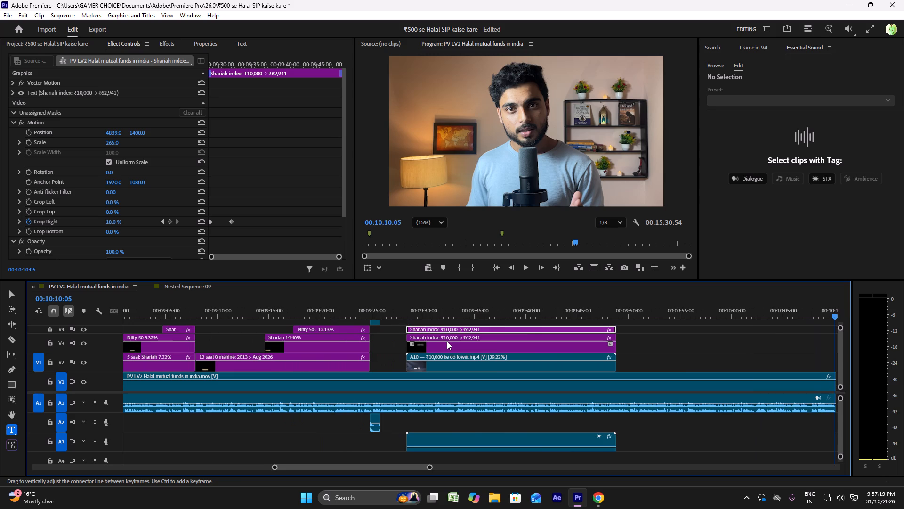
pyautogui.scroll(5, 451, 342)
pyautogui.keyDown('ctrl'); pyautogui.scroll(2, 498, 347); pyautogui.keyUp('ctrl')
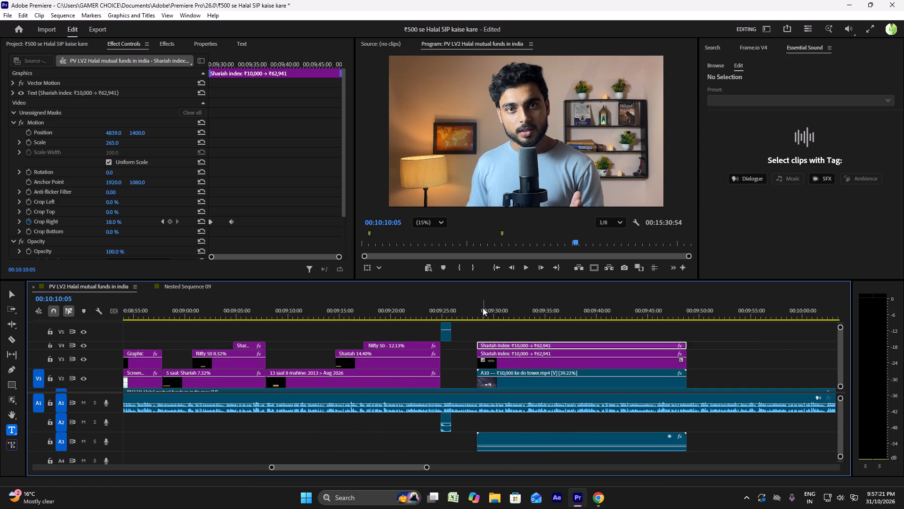
pyautogui.click(462, 342)
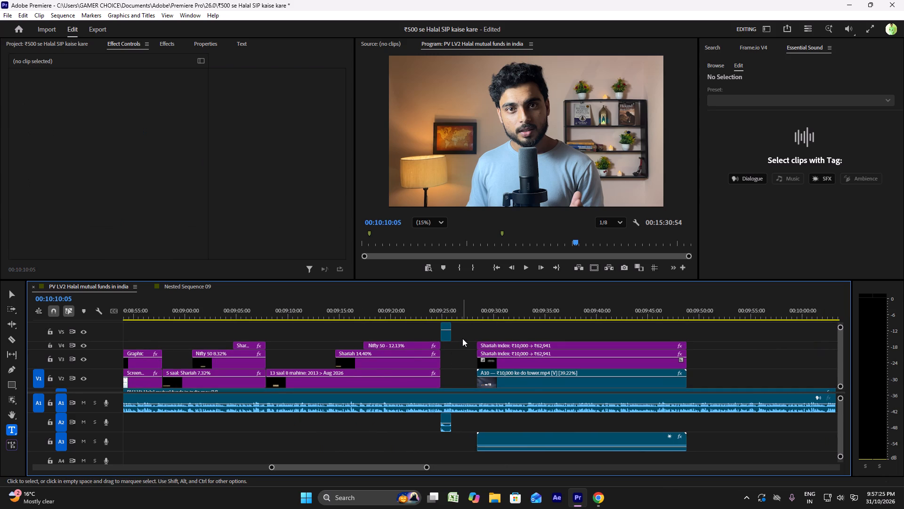
pyautogui.scroll(4, 460, 338)
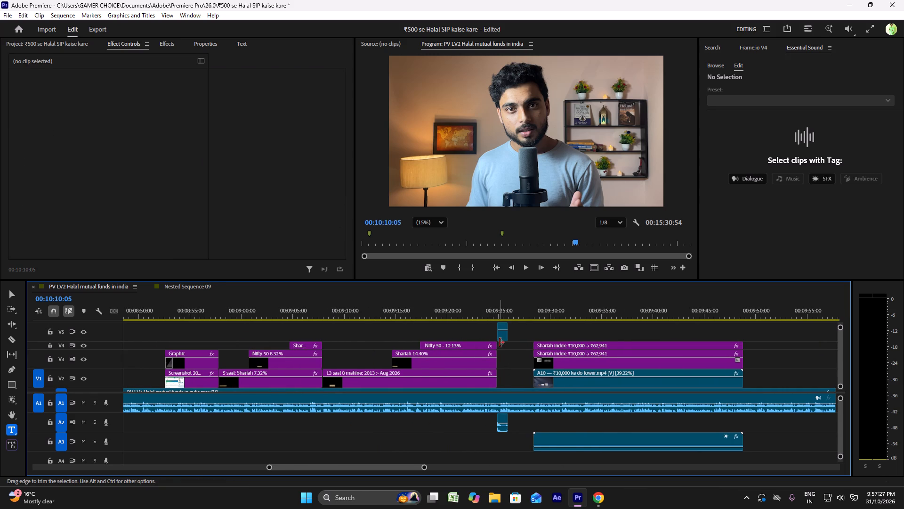
pyautogui.click(531, 316)
pyautogui.press('space')
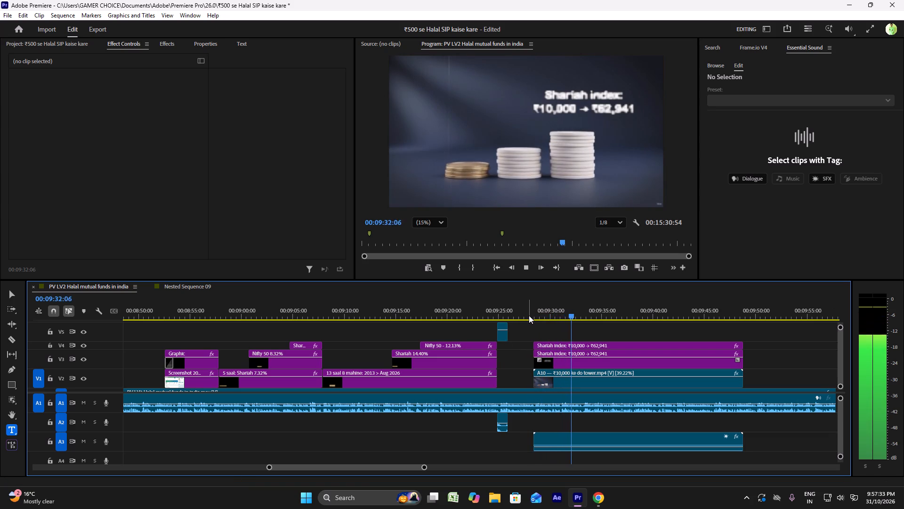
pyautogui.press('space')
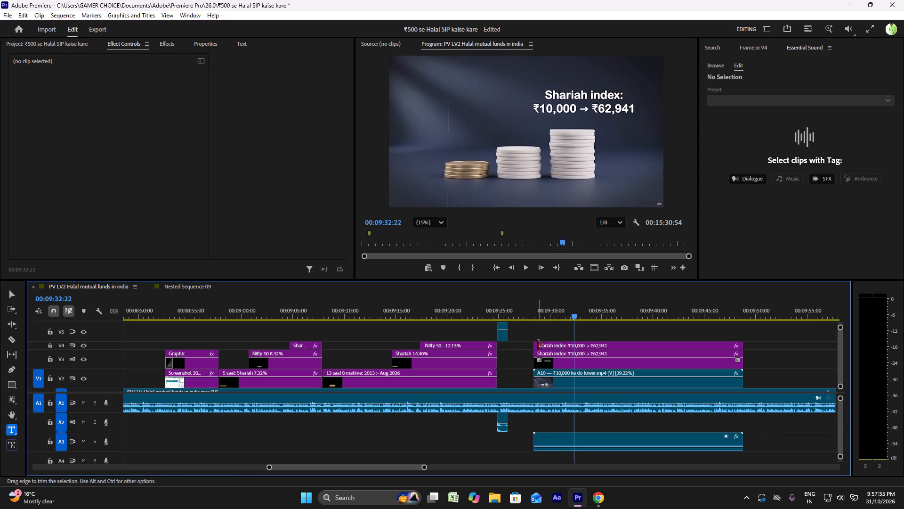
pyautogui.moveTo(538, 345); pyautogui.dragTo(560, 344)
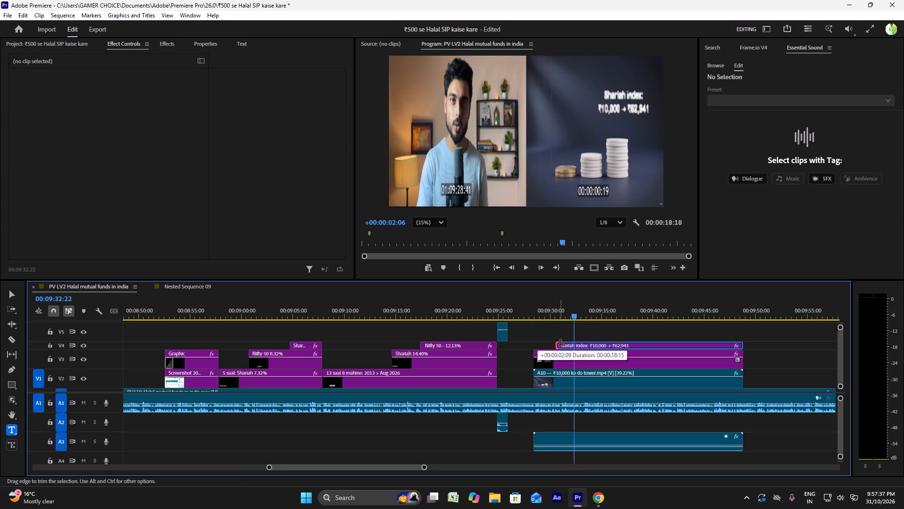
pyautogui.moveTo(560, 344); pyautogui.dragTo(562, 344)
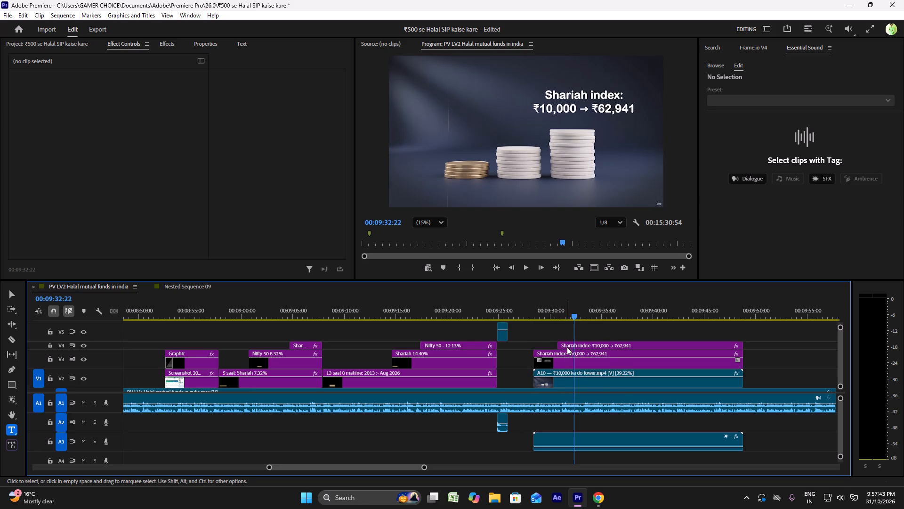
pyautogui.click(549, 316)
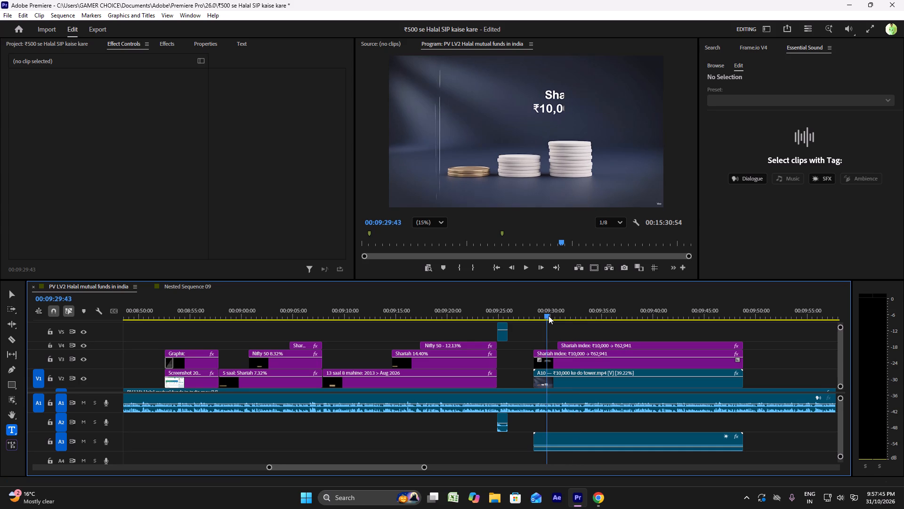
pyautogui.press('space')
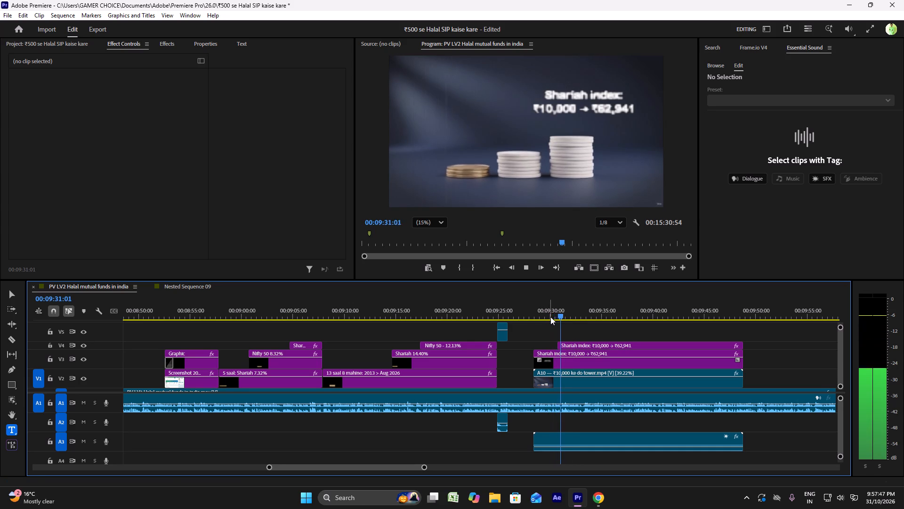
pyautogui.press('space')
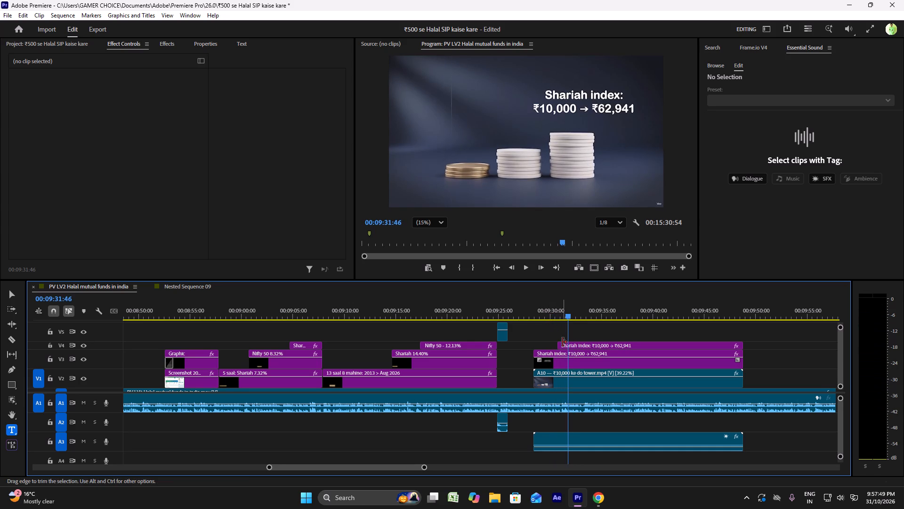
# Switch to the editor brief in Chrome and copy A10's white-tower text "Nifty 50: ₹10,000 → ₹47,811".
pyautogui.click(565, 346)
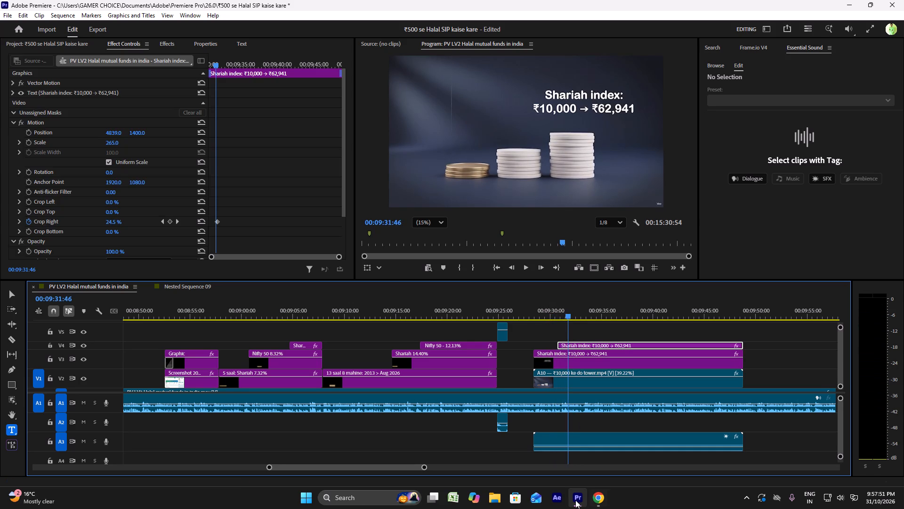
pyautogui.click(598, 502)
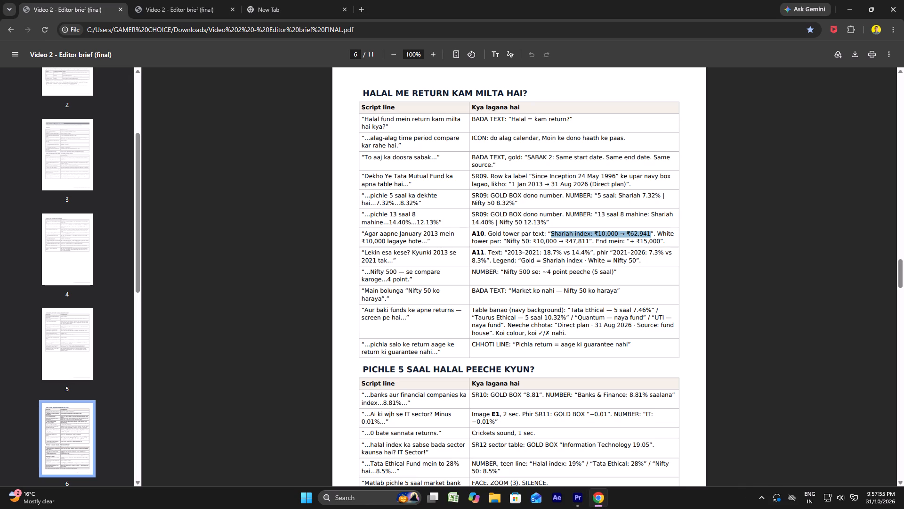
pyautogui.keyDown('alt'); pyautogui.scroll(3, 511, 241); pyautogui.keyUp('alt')
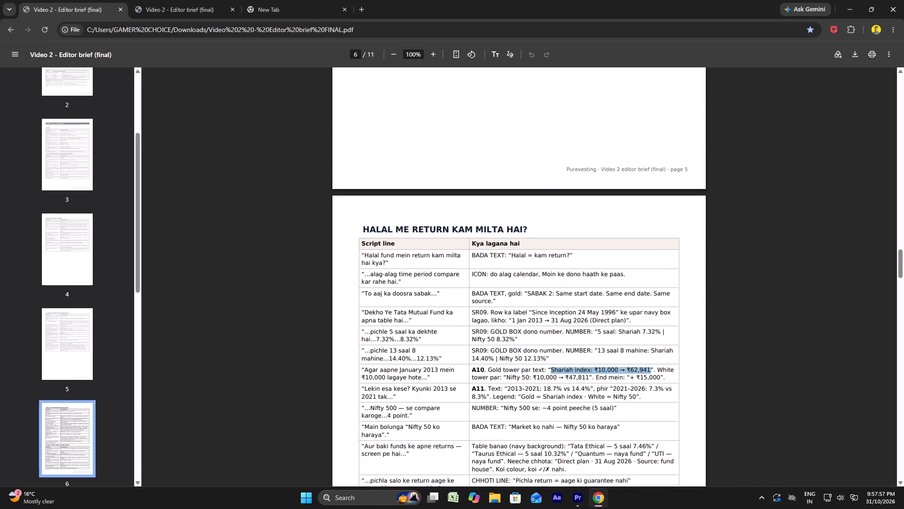
pyautogui.scroll(-3, 513, 244)
pyautogui.keyDown('ctrl'); pyautogui.scroll(3, 513, 244); pyautogui.keyUp('ctrl')
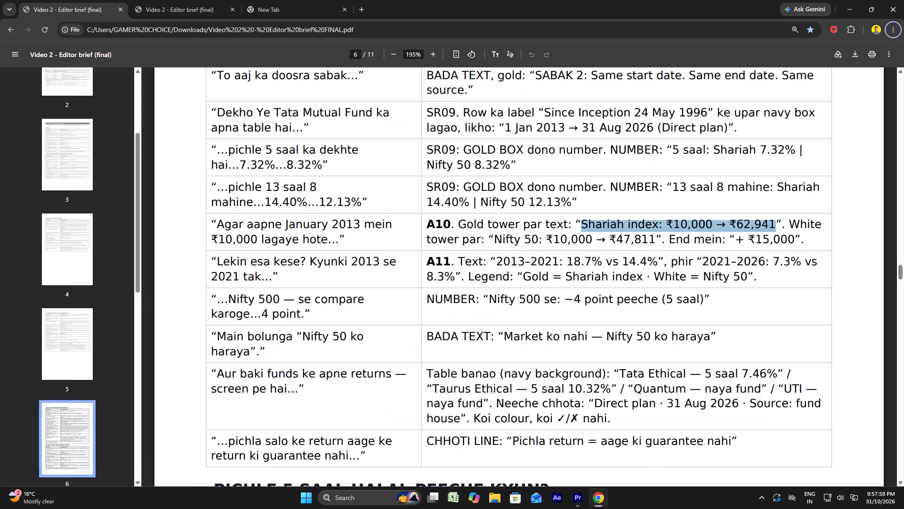
pyautogui.moveTo(495, 240); pyautogui.dragTo(598, 240)
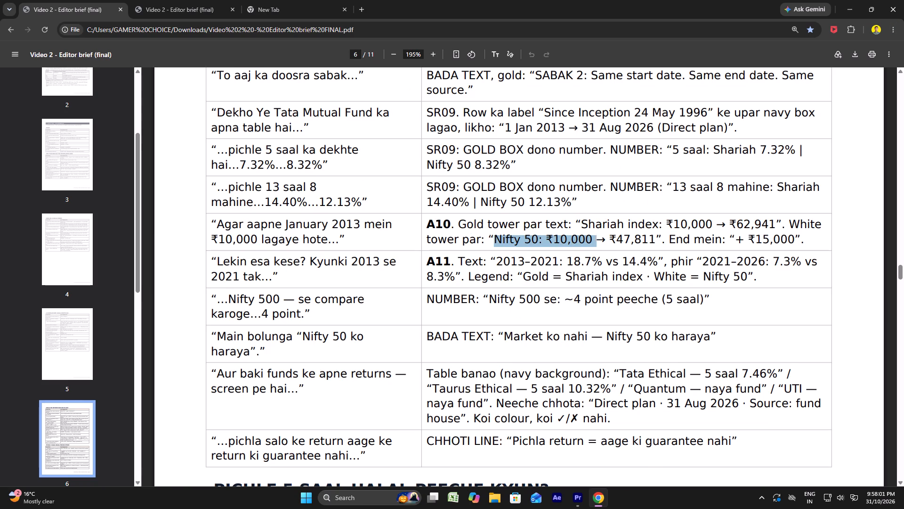
pyautogui.moveTo(598, 240); pyautogui.dragTo(656, 240)
pyautogui.hotkey('ctrl', 'c')
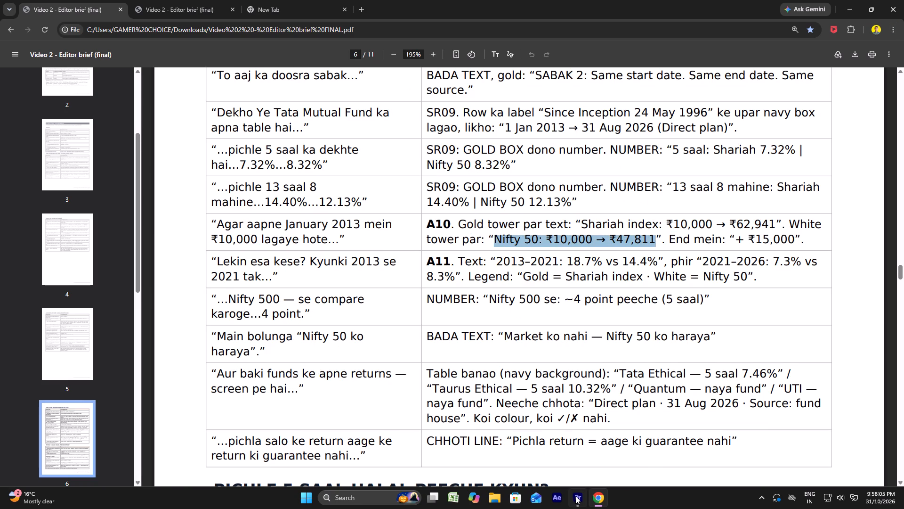
# Back in Premiere, replace the V4 title copy's text with "Nifty 50:" and "₹10,000 → ₹47,811" on two lines.
pyautogui.click(575, 496)
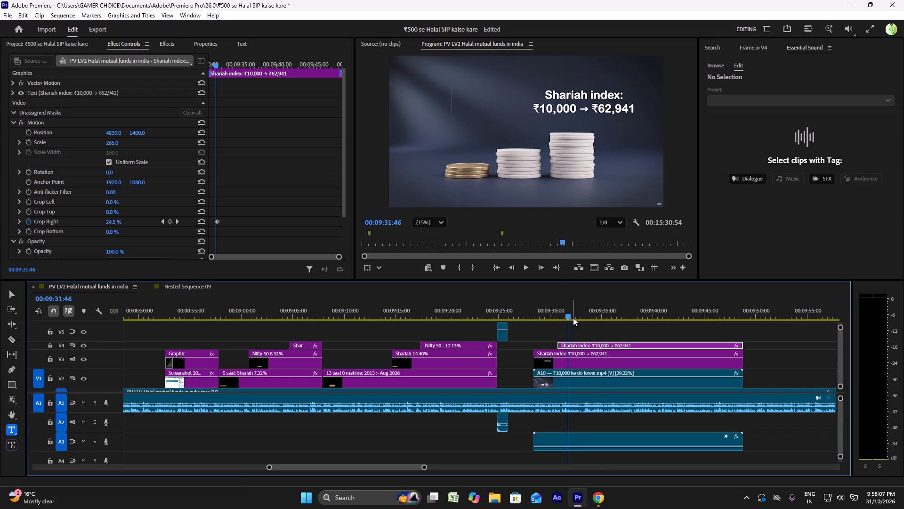
pyautogui.click(242, 40)
pyautogui.tripleClick(134, 239)
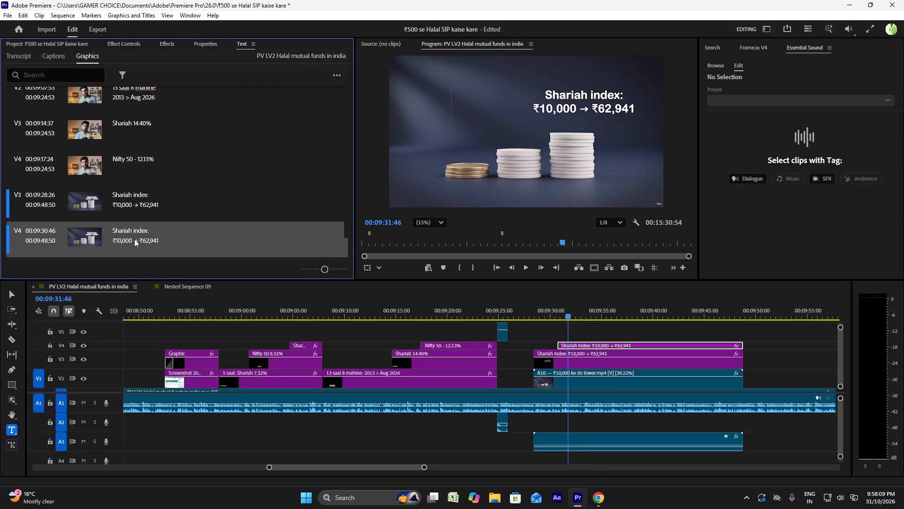
pyautogui.tripleClick(134, 239)
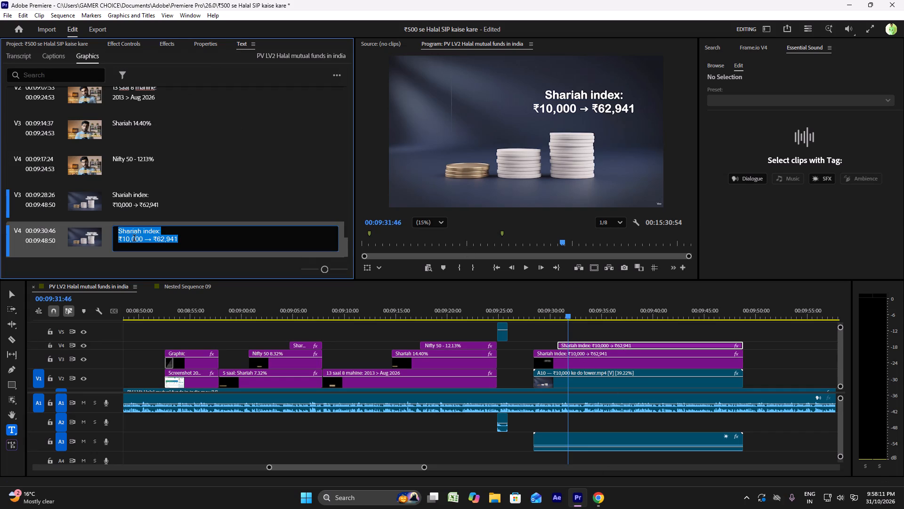
pyautogui.hotkey('ctrl', 'v')
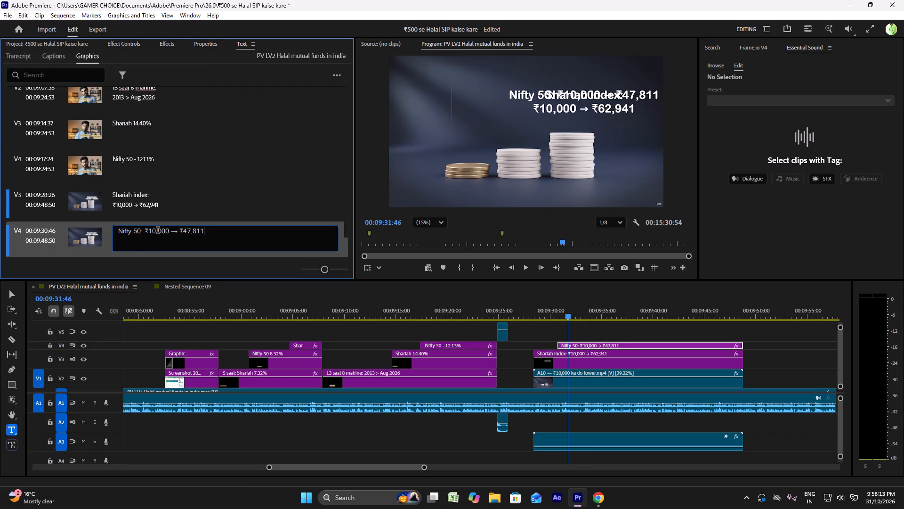
pyautogui.click(145, 231)
pyautogui.press('BackSpace')
pyautogui.press('Return')
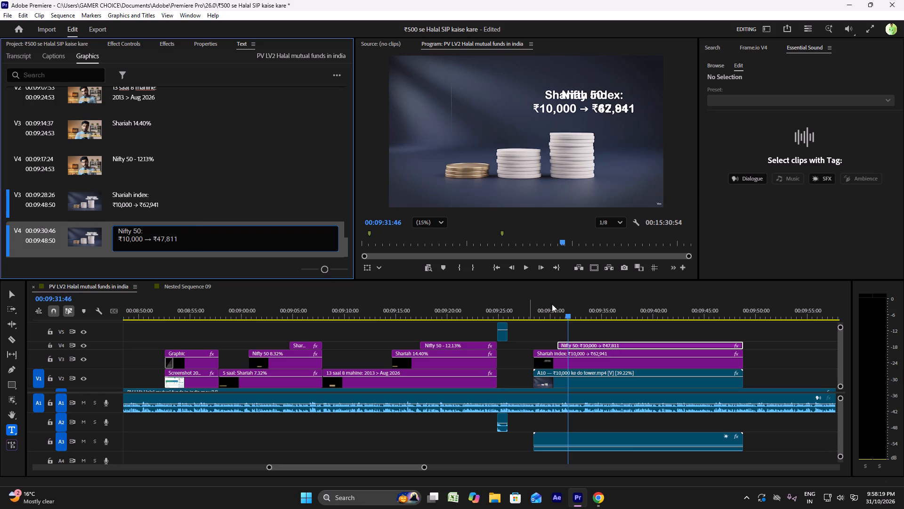
# Scale the V4 Nifty 50 title to 230 and shift its horizontal position to 3645, over the middle coin stack.
pyautogui.click(628, 314)
pyautogui.click(200, 46)
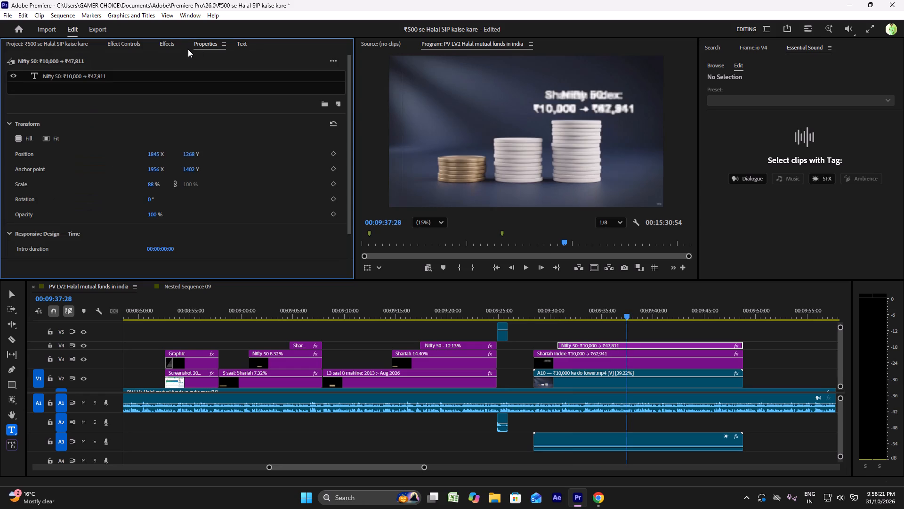
pyautogui.click(135, 45)
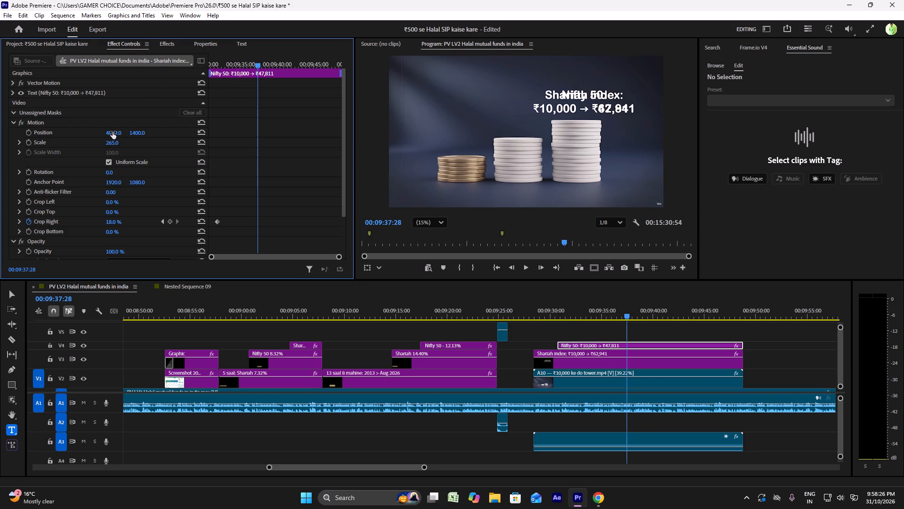
pyautogui.moveTo(113, 132); pyautogui.dragTo(48, 145)
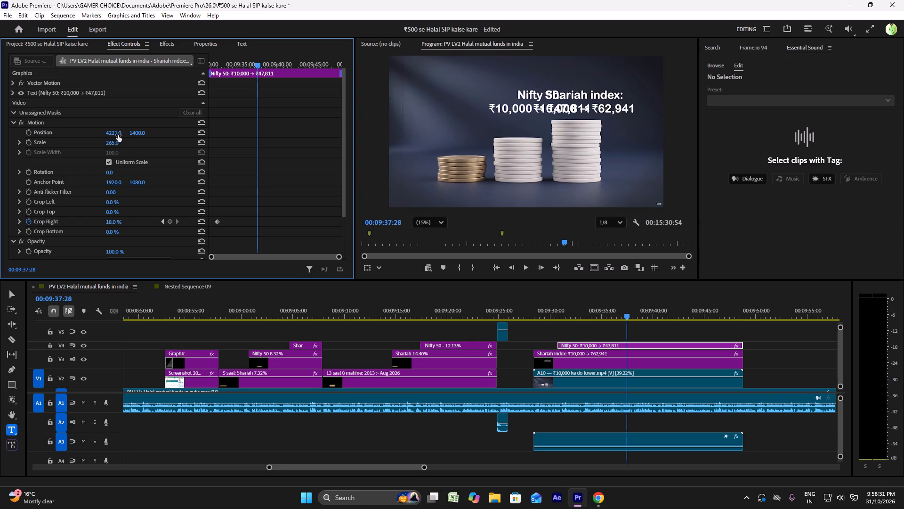
pyautogui.moveTo(114, 134); pyautogui.dragTo(102, 134)
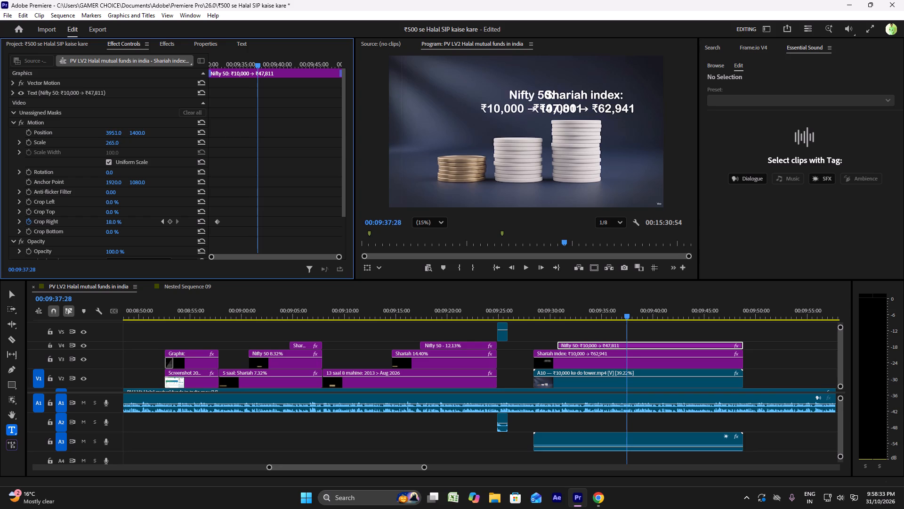
pyautogui.moveTo(102, 134); pyautogui.dragTo(39, 131)
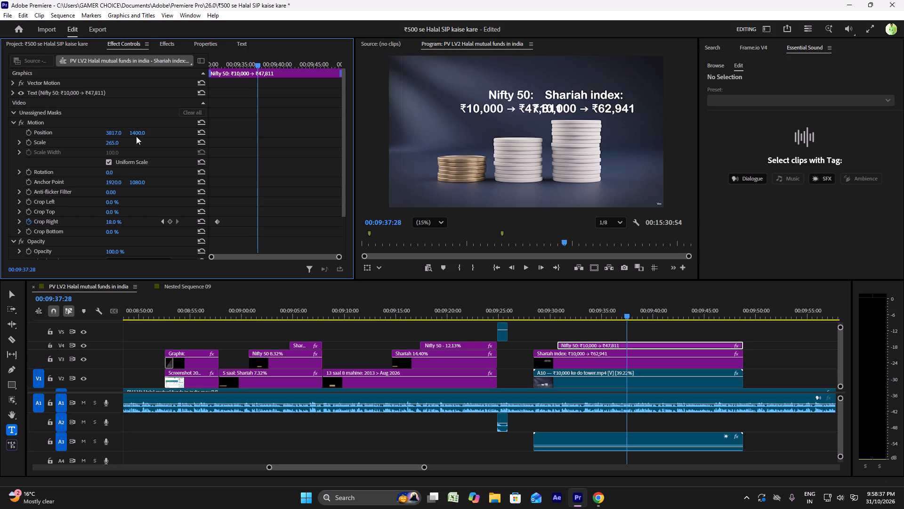
pyautogui.moveTo(114, 142); pyautogui.dragTo(102, 142)
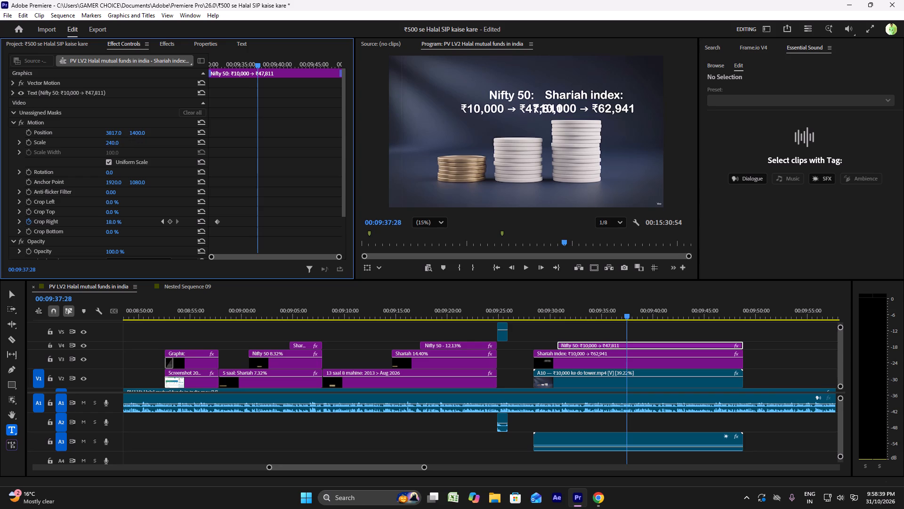
pyautogui.moveTo(102, 142); pyautogui.dragTo(100, 142)
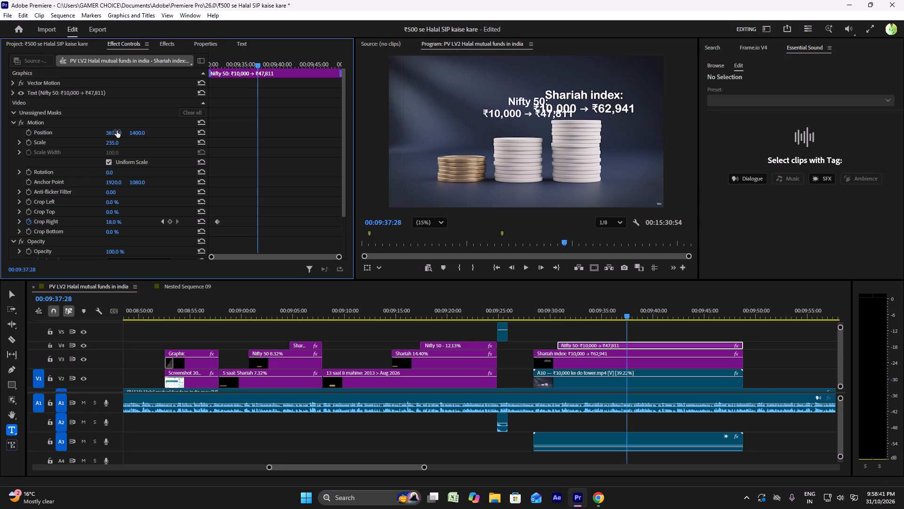
pyautogui.moveTo(116, 130); pyautogui.dragTo(54, 126)
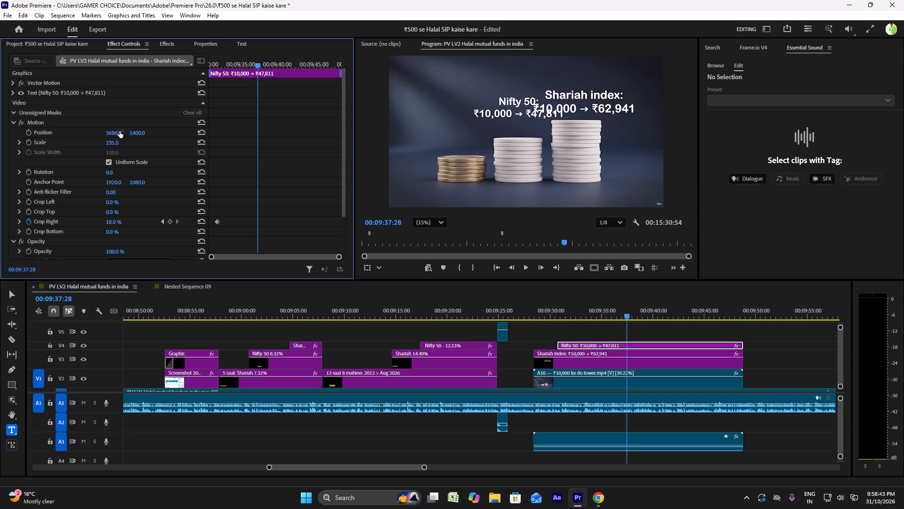
pyautogui.click(118, 145)
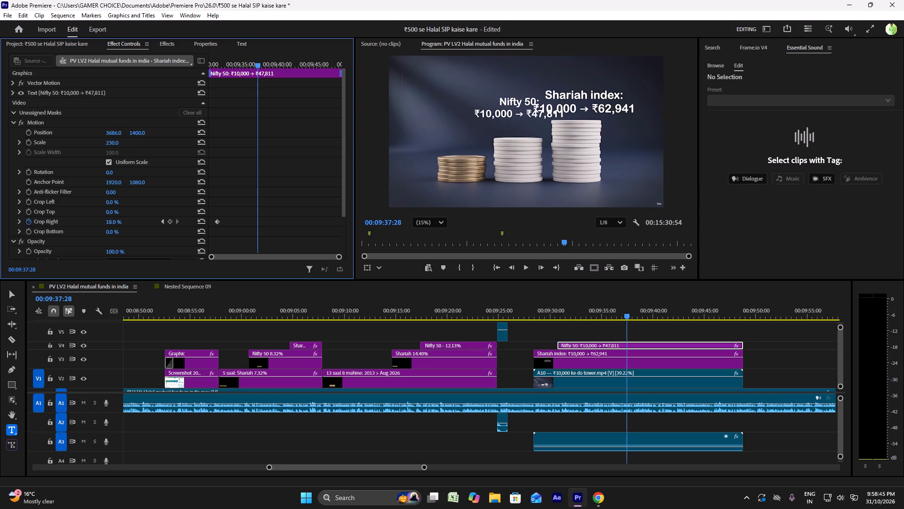
pyautogui.moveTo(116, 131); pyautogui.dragTo(97, 131)
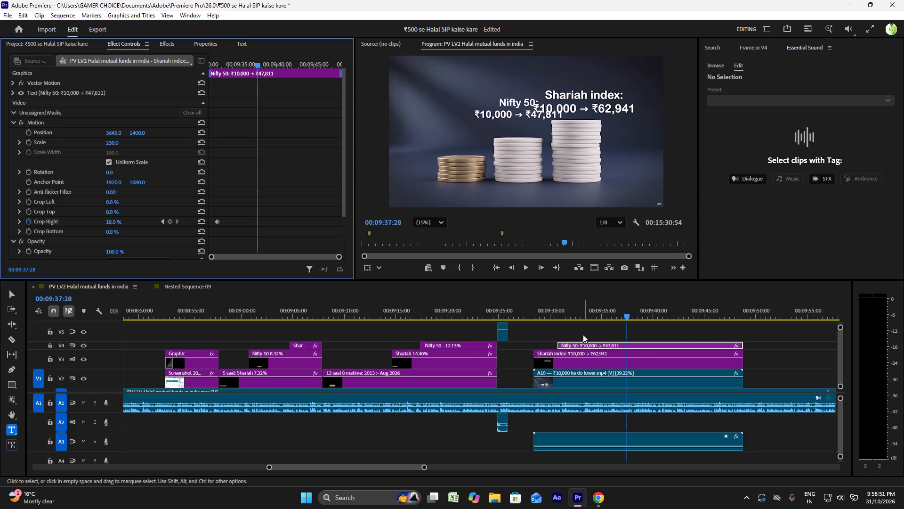
# Duplicate the V4 Nifty 50 title and place the copy on V5, starting at 00:09:32:34.
pyautogui.hotkey('ctrl', 'c')
pyautogui.keyDown('ctrl'); pyautogui.click(588, 314); pyautogui.keyUp('ctrl')
pyautogui.hotkey('ctrl', 'v')
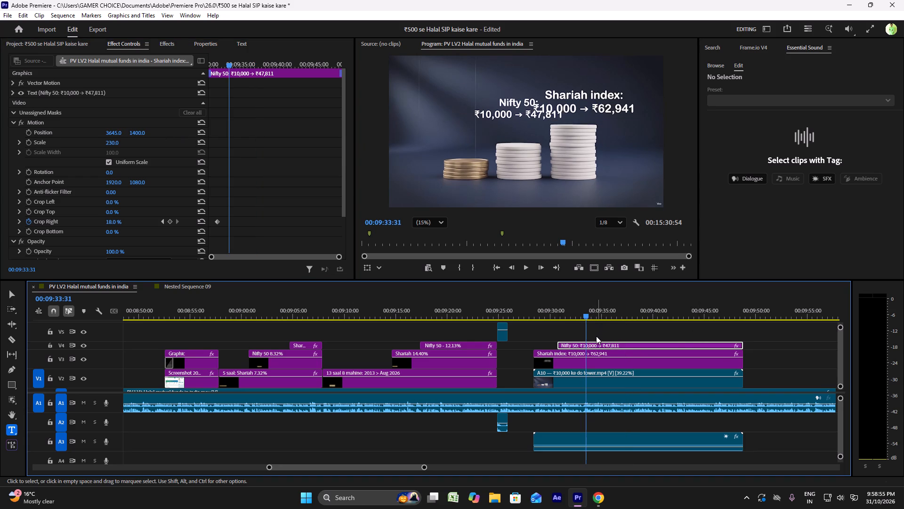
pyautogui.hotkey('ctrl', 'v')
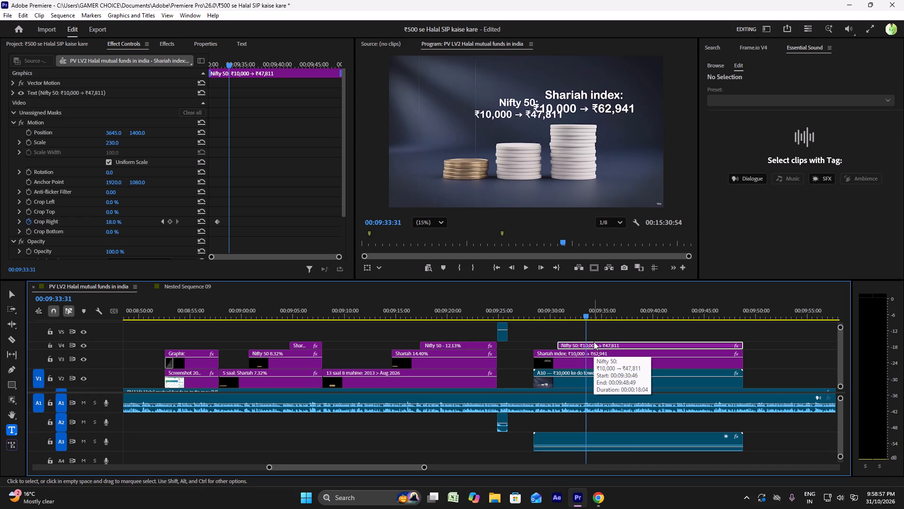
pyautogui.click(596, 331)
pyautogui.click(596, 340)
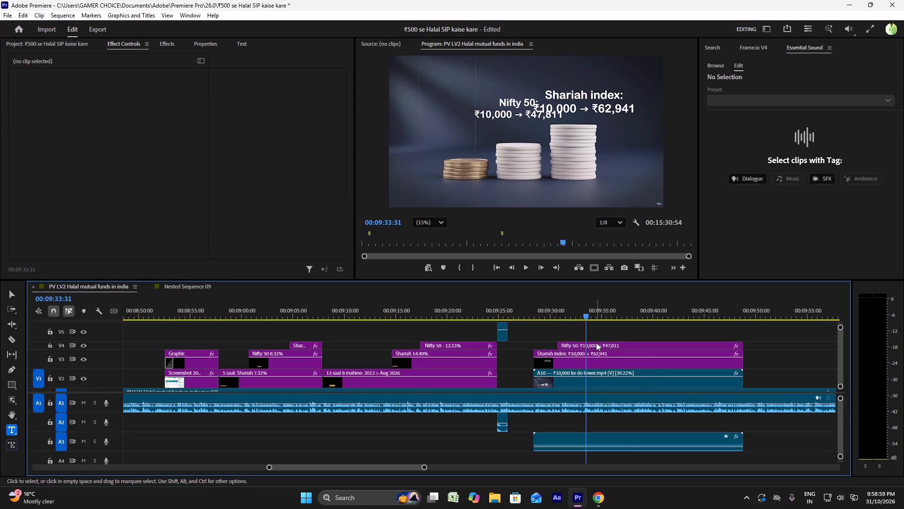
pyautogui.click(596, 343)
pyautogui.hotkey('ctrl', 'c')
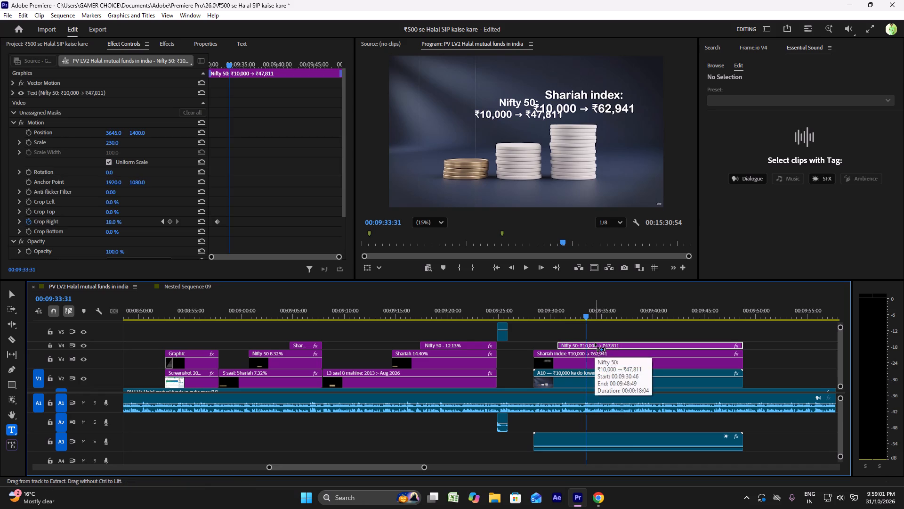
pyautogui.keyDown('ctrl'); pyautogui.click(604, 316); pyautogui.keyUp('ctrl')
pyautogui.hotkey('ctrl', 'v')
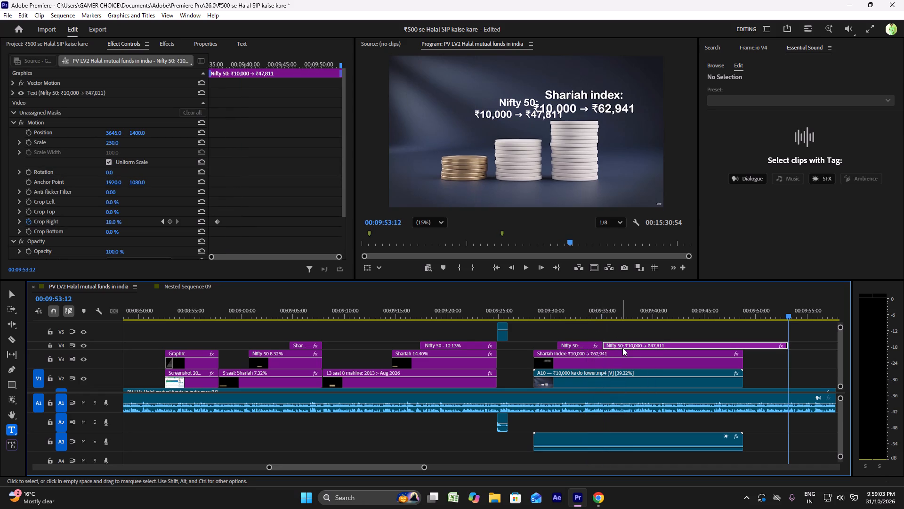
pyautogui.moveTo(622, 347); pyautogui.dragTo(588, 331)
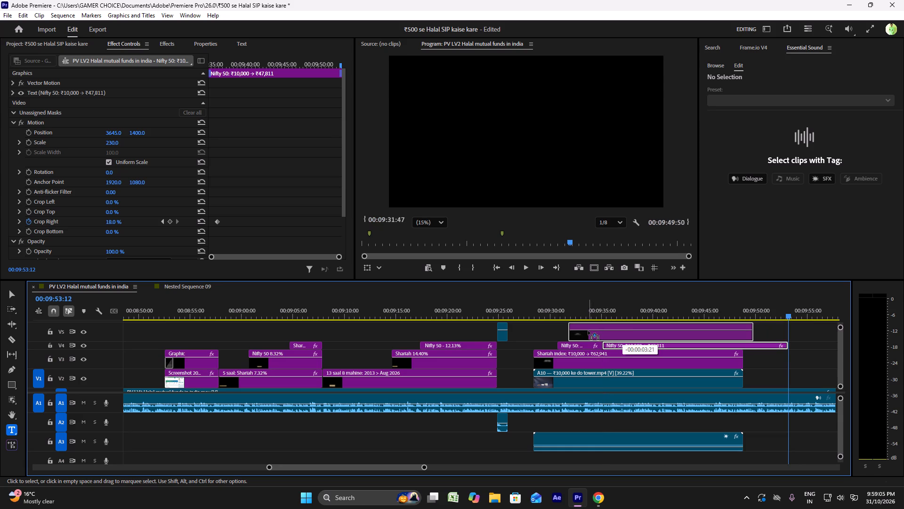
pyautogui.moveTo(588, 331); pyautogui.dragTo(596, 331)
# Extend the V4 title back to the A10 clip's end, trim the V5 copy to match, and play the section against the narration.
pyautogui.moveTo(605, 346); pyautogui.dragTo(643, 345)
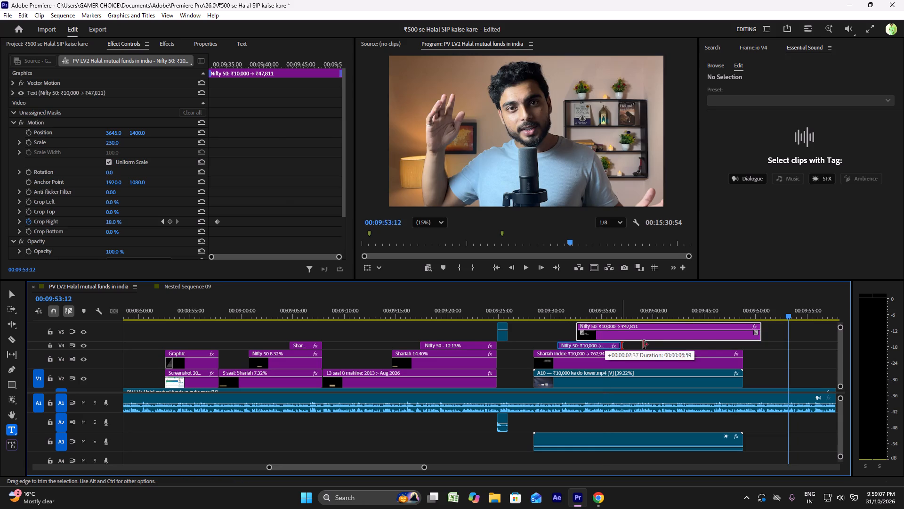
pyautogui.moveTo(643, 345); pyautogui.dragTo(745, 346)
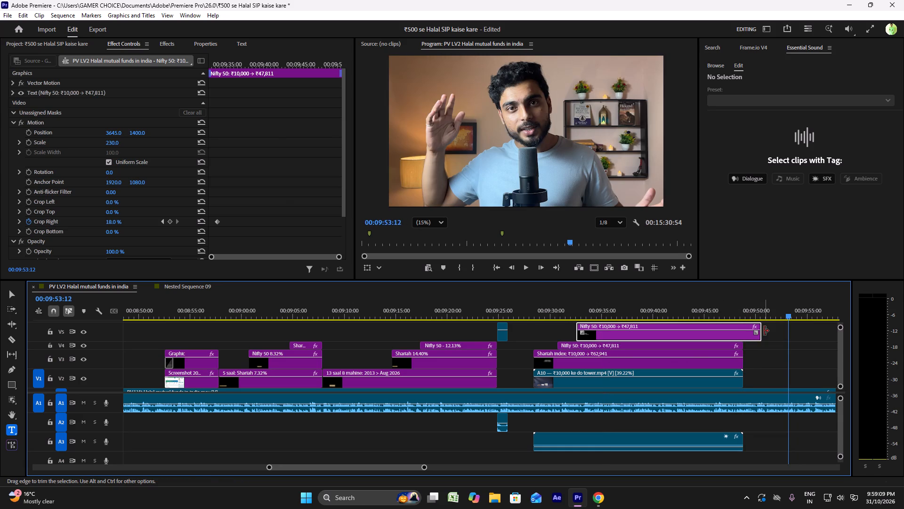
pyautogui.moveTo(764, 331); pyautogui.dragTo(743, 330)
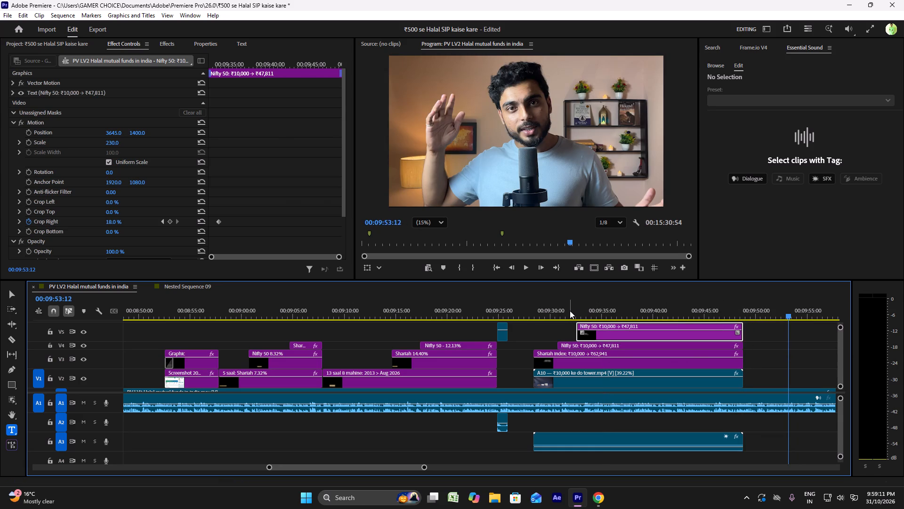
pyautogui.click(568, 311)
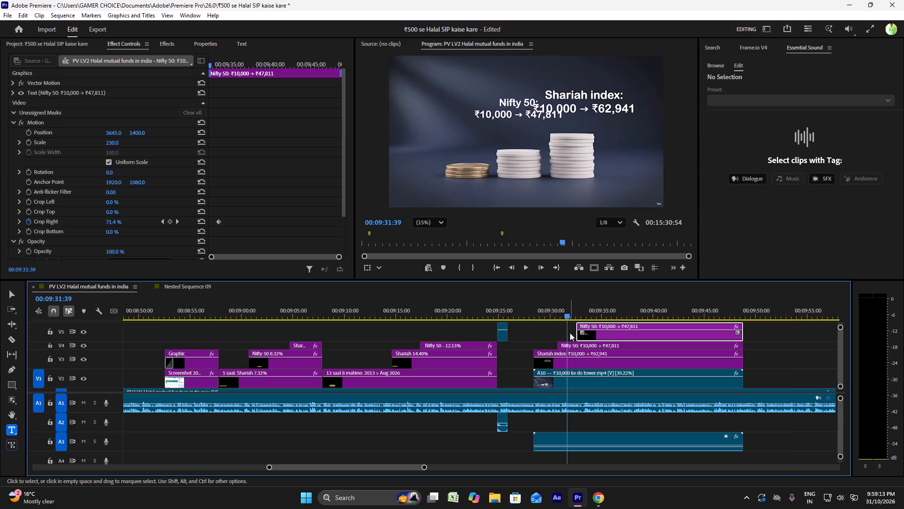
pyautogui.click(570, 337)
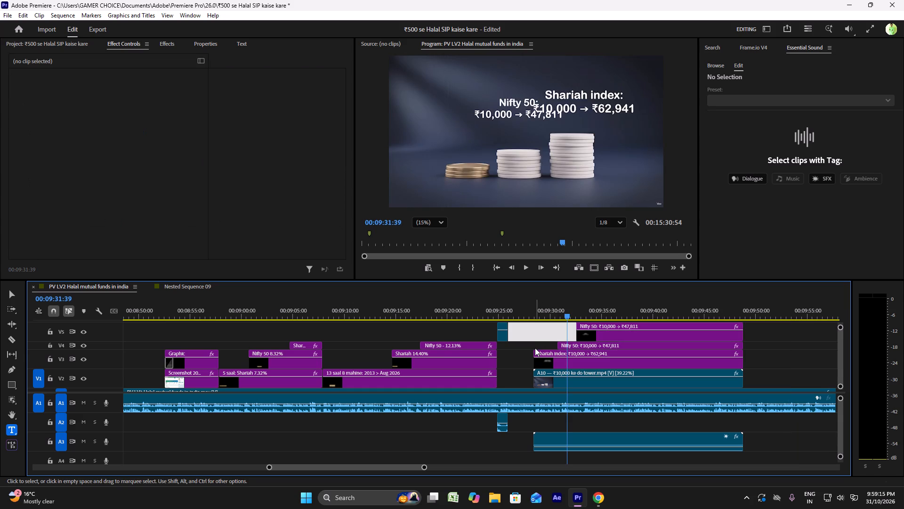
pyautogui.click(535, 346)
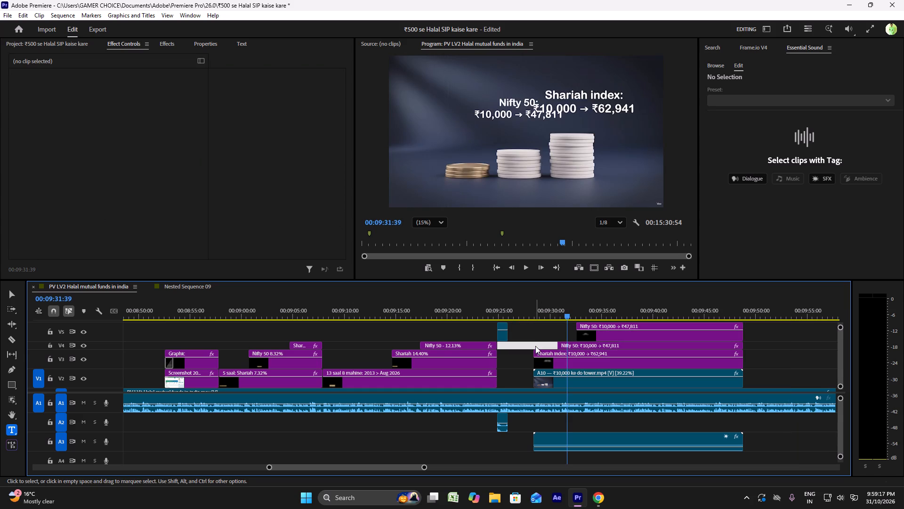
pyautogui.press('space')
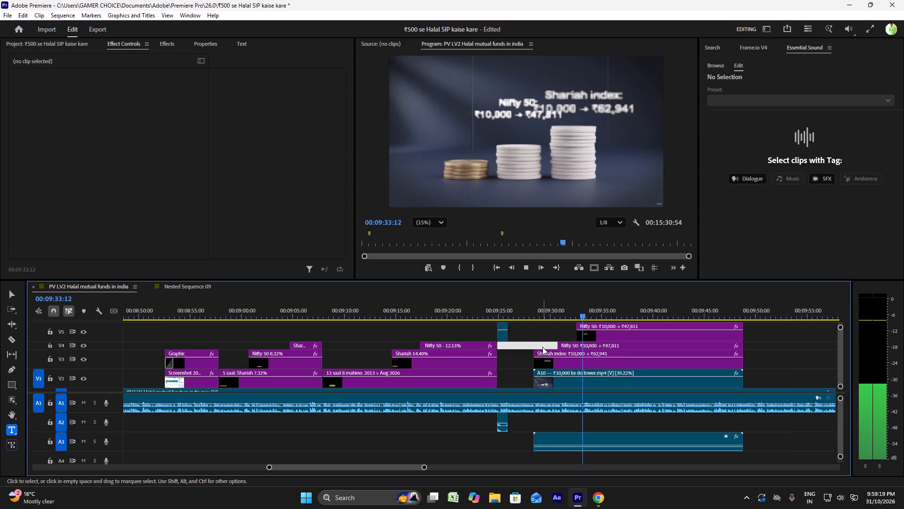
pyautogui.press('space')
pyautogui.press('space')
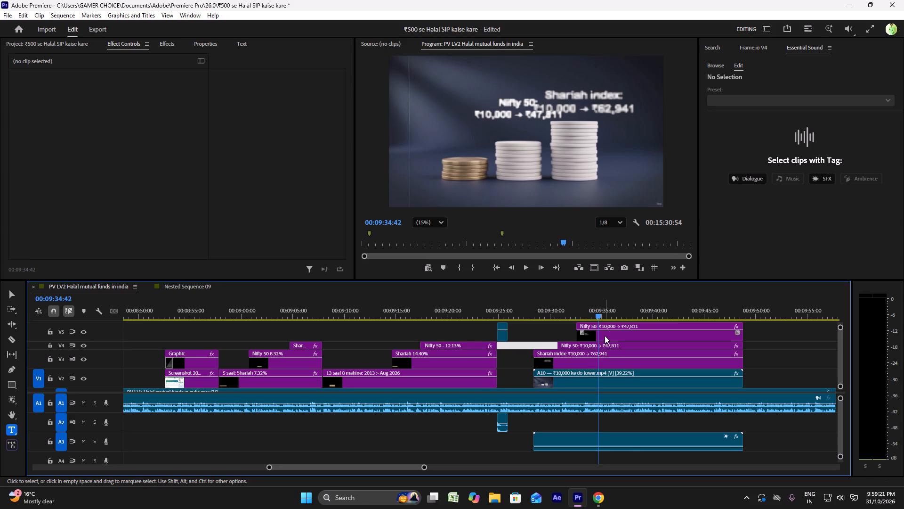
# Switch to the editor brief in Chrome and copy A10's closing text "+ ₹15,000".
pyautogui.click(598, 493)
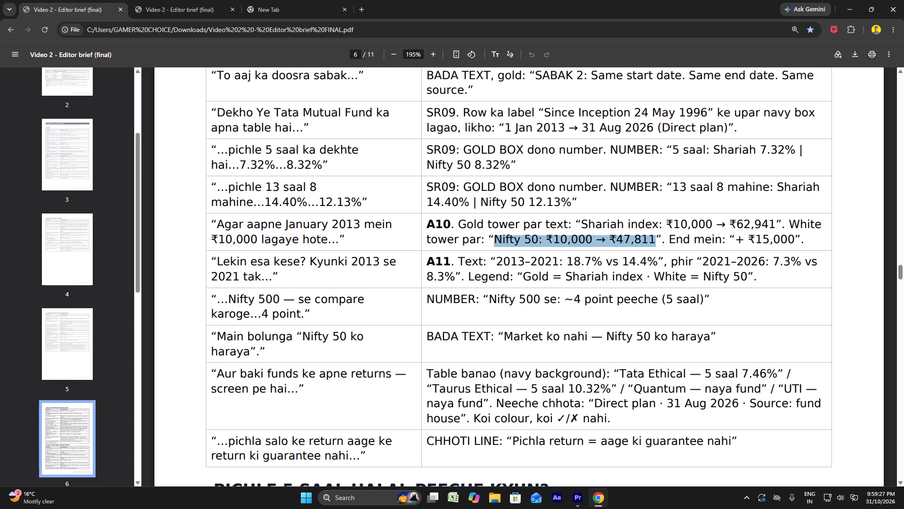
pyautogui.moveTo(736, 244); pyautogui.dragTo(794, 241)
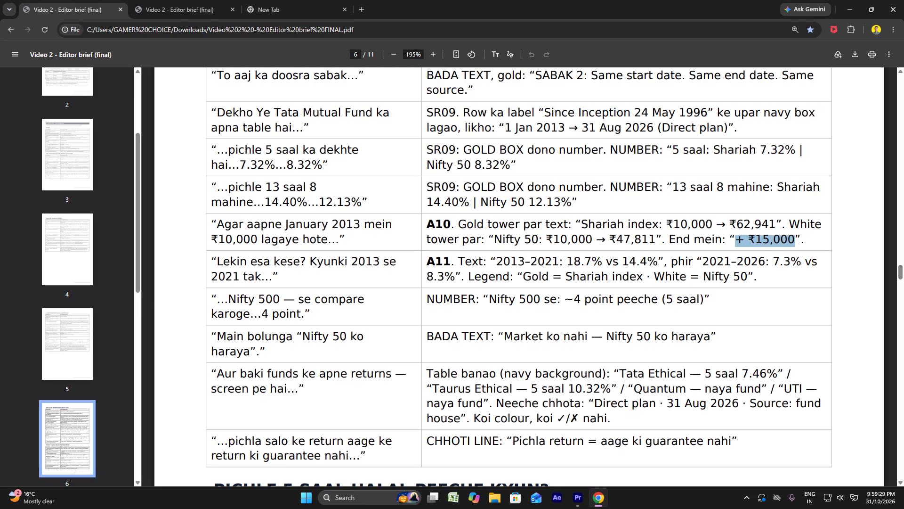
pyautogui.hotkey('ctrl', 'c')
# Back in Premiere, replace the V5 title copy's text with "+ ₹15,000" and check its cue by playback.
pyautogui.click(582, 457)
pyautogui.press('space')
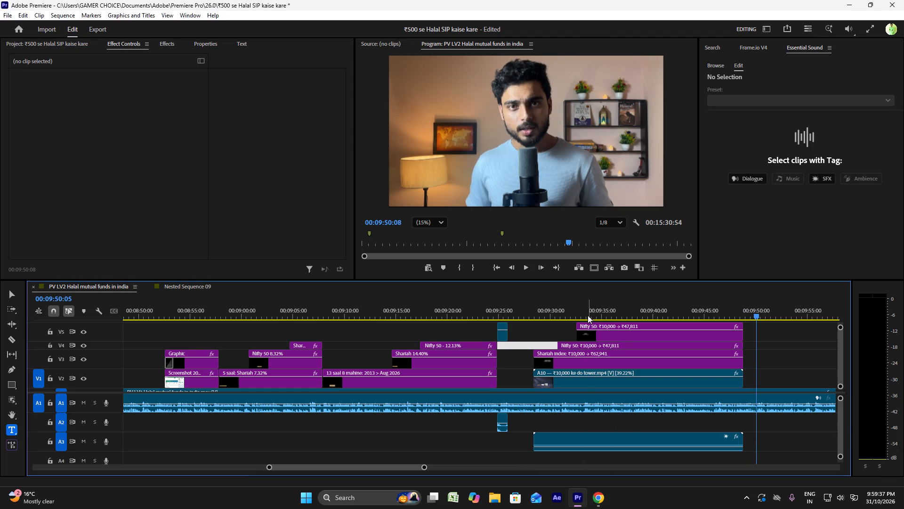
pyautogui.click(586, 312)
pyautogui.scroll(-9, 586, 312)
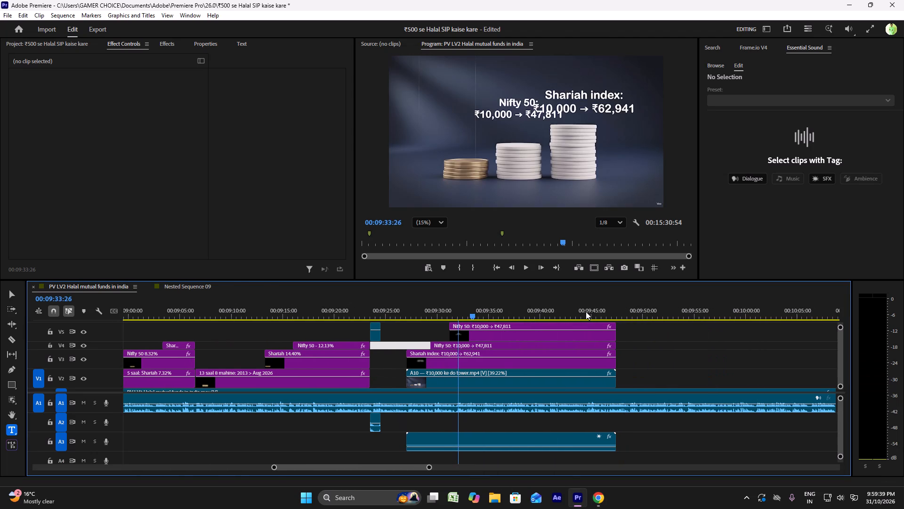
pyautogui.click(491, 325)
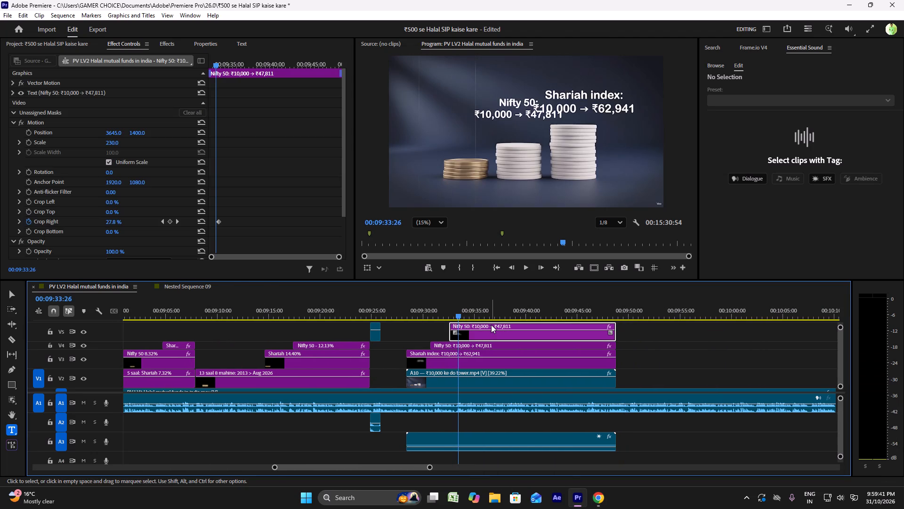
pyautogui.click(235, 45)
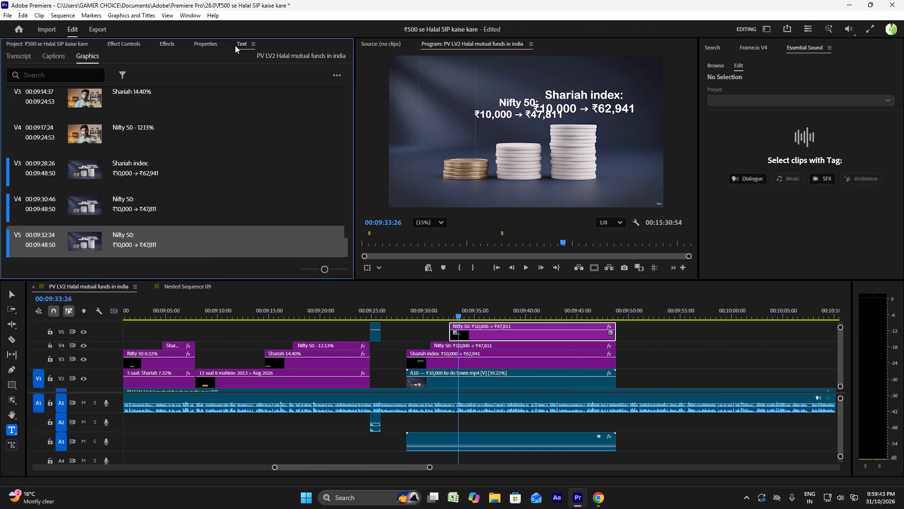
pyautogui.tripleClick(139, 241)
pyautogui.doubleClick(139, 239)
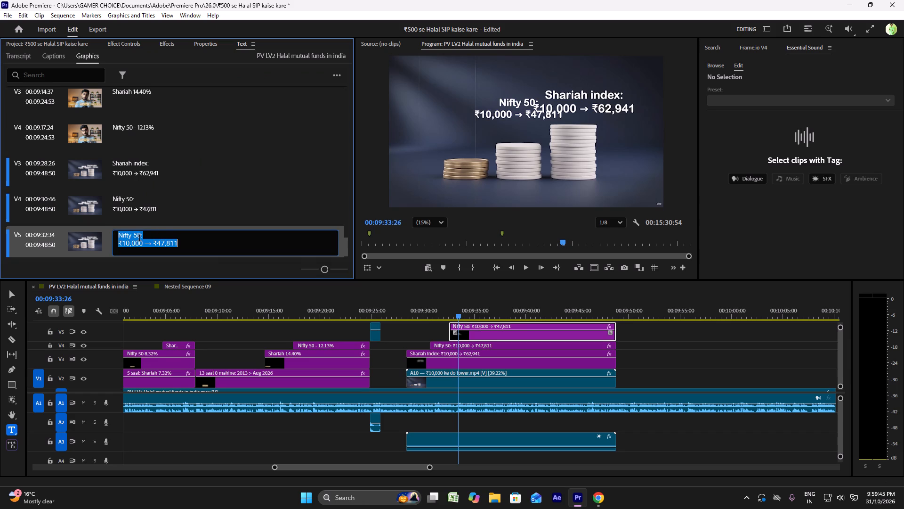
pyautogui.hotkey('ctrl', 'v')
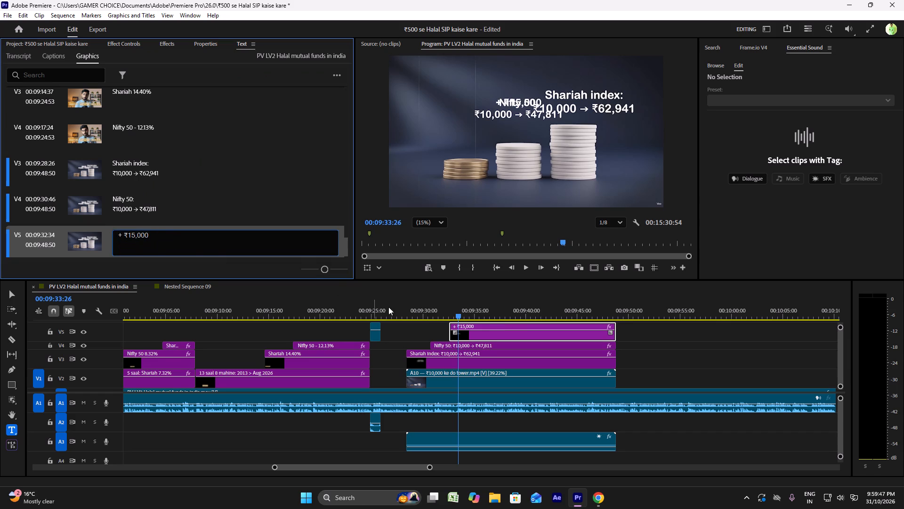
pyautogui.click(434, 313)
pyautogui.click(440, 312)
pyautogui.press('space')
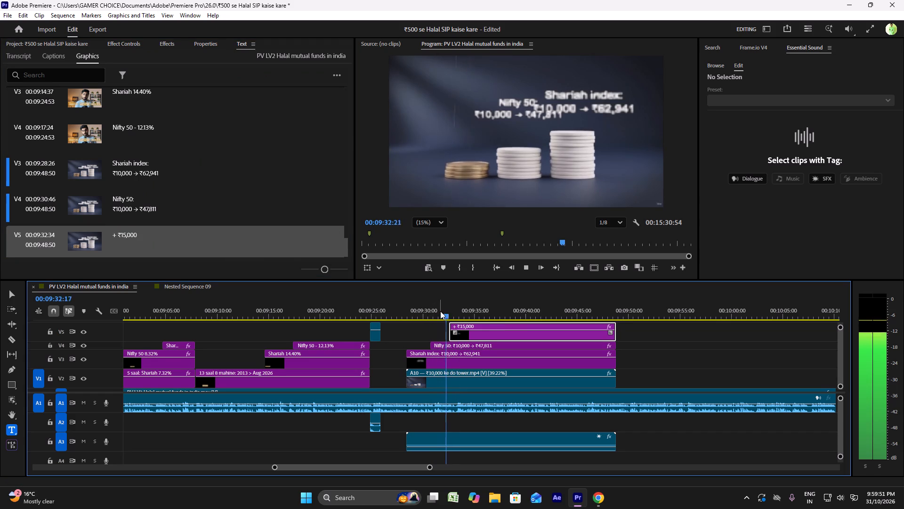
pyautogui.press('space')
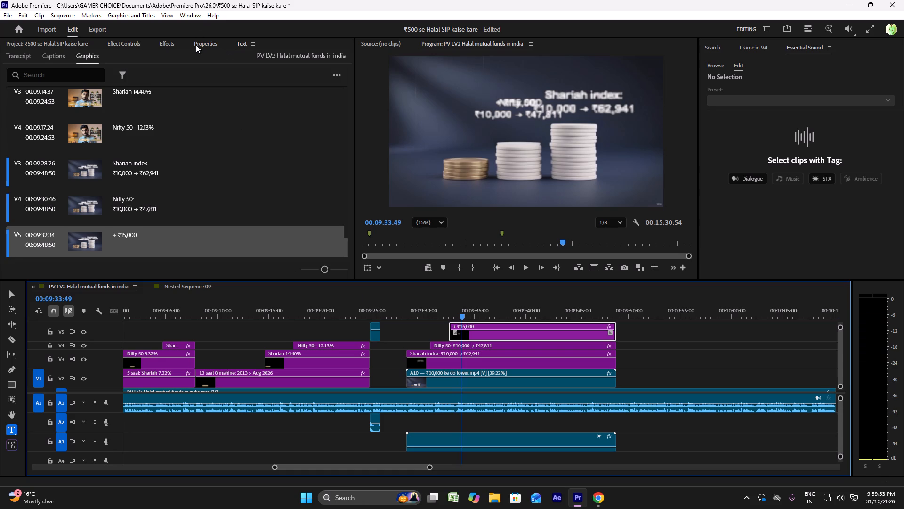
# Move the V5 "+ ₹15,000" title above the shortest, bronze coin stack, at position about 2835, 2022.
pyautogui.click(196, 45)
pyautogui.click(132, 42)
pyautogui.moveTo(114, 133); pyautogui.dragTo(114, 133)
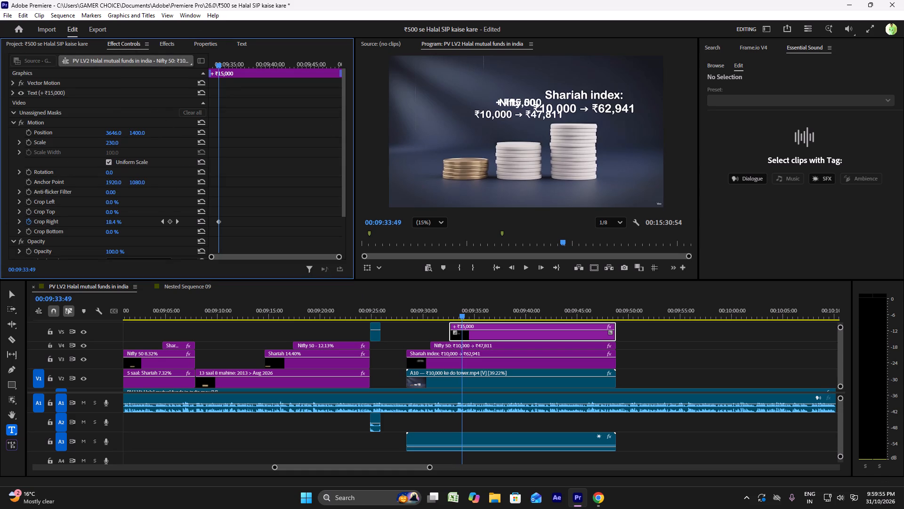
pyautogui.moveTo(114, 133); pyautogui.dragTo(94, 136)
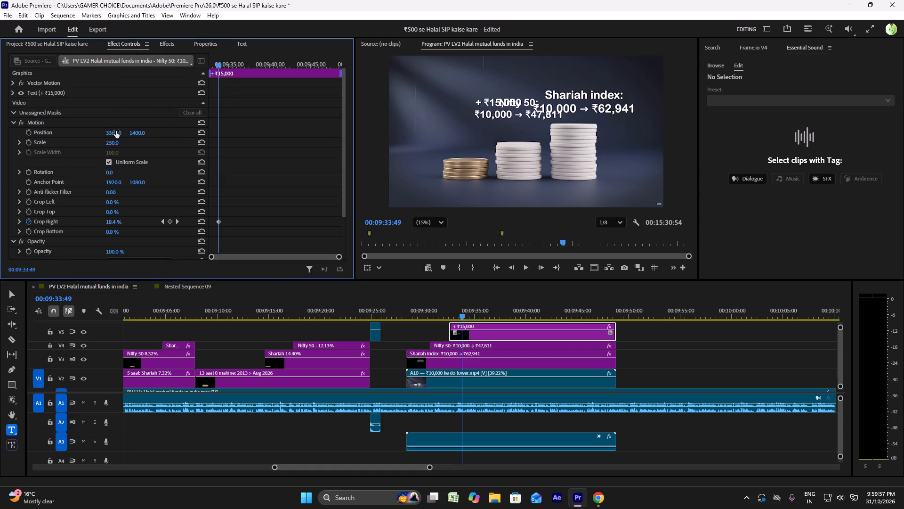
pyautogui.moveTo(145, 131); pyautogui.dragTo(437, 146)
pyautogui.moveTo(113, 134); pyautogui.dragTo(108, 134)
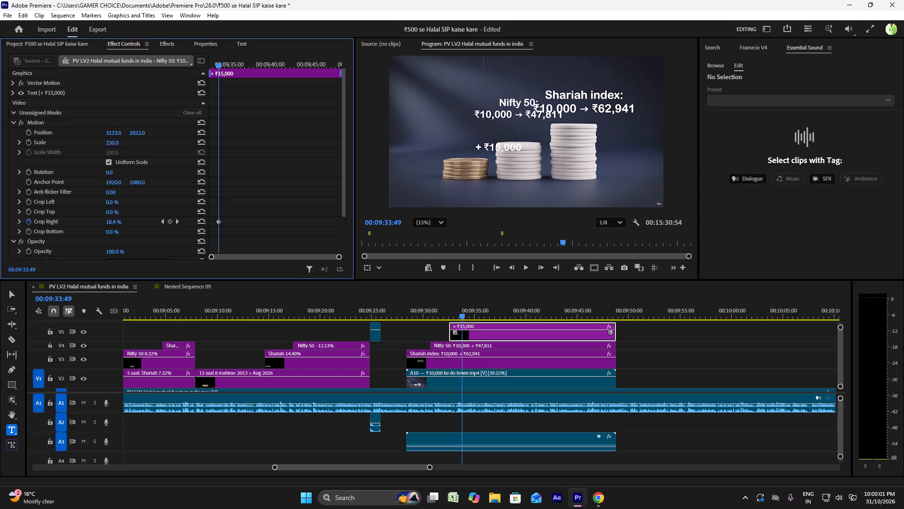
pyautogui.moveTo(108, 134); pyautogui.dragTo(95, 134)
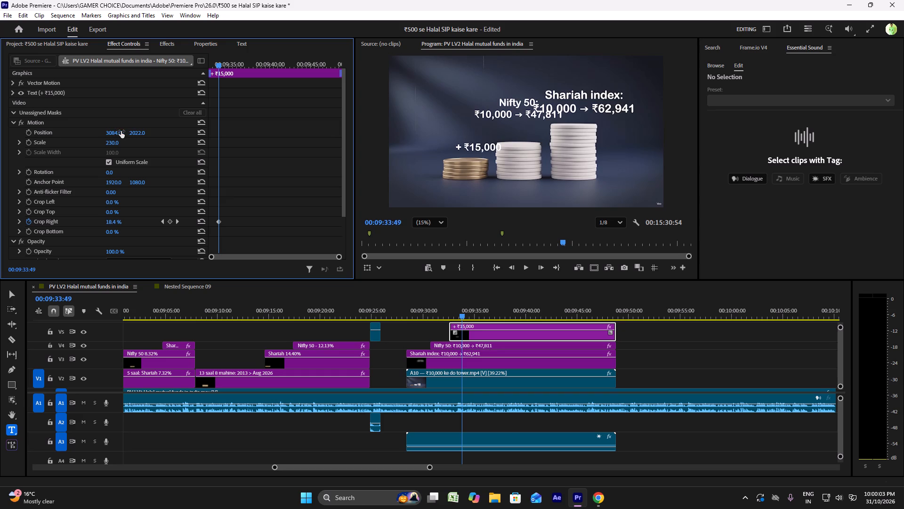
pyautogui.moveTo(120, 131); pyautogui.dragTo(32, 133)
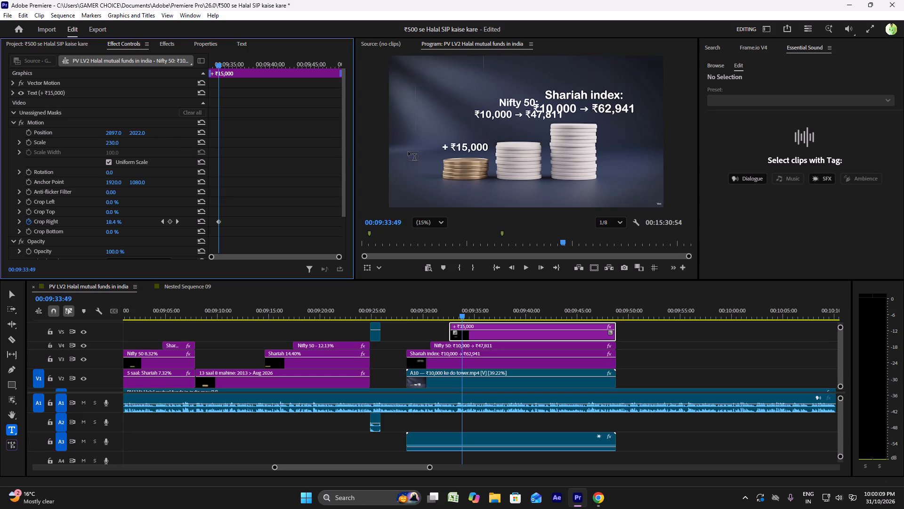
pyautogui.moveTo(110, 133); pyautogui.dragTo(87, 134)
pyautogui.moveTo(87, 134); pyautogui.dragTo(81, 134)
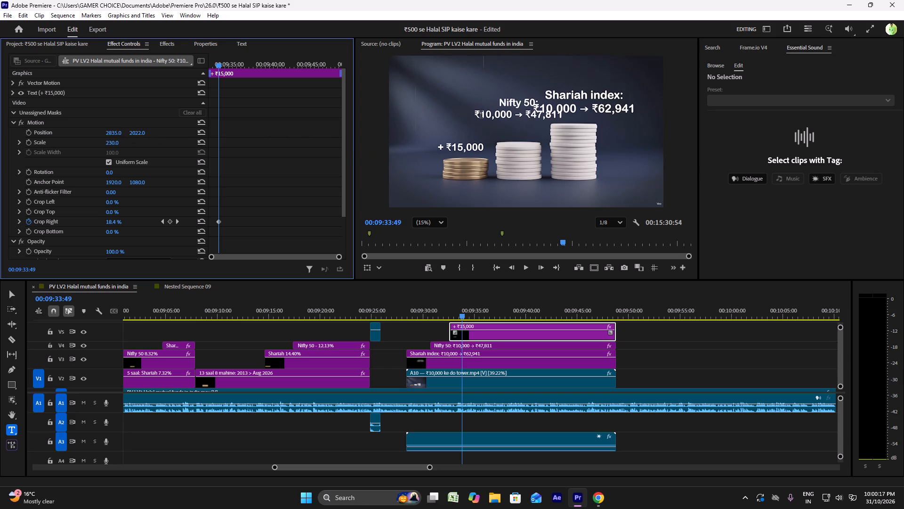
# Reduce the V4 Nifty 50 title's scale to 205.
pyautogui.click(476, 342)
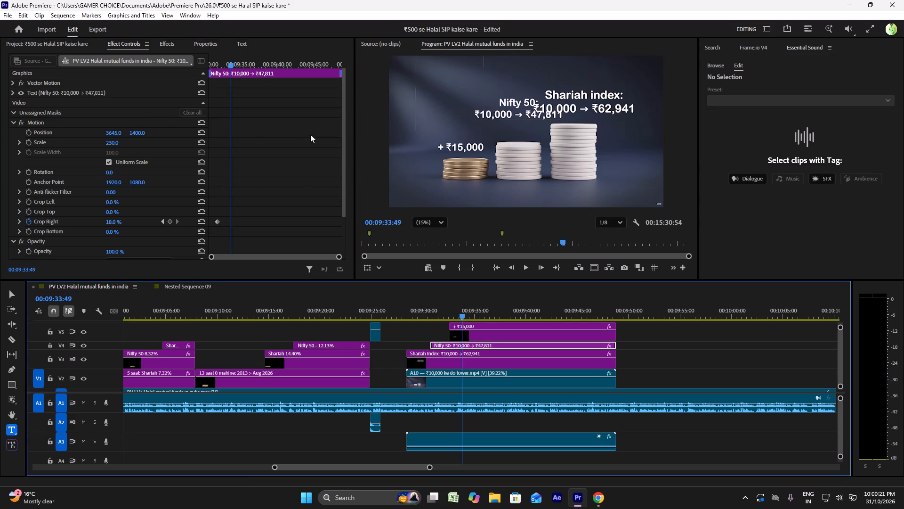
pyautogui.moveTo(113, 143); pyautogui.dragTo(81, 144)
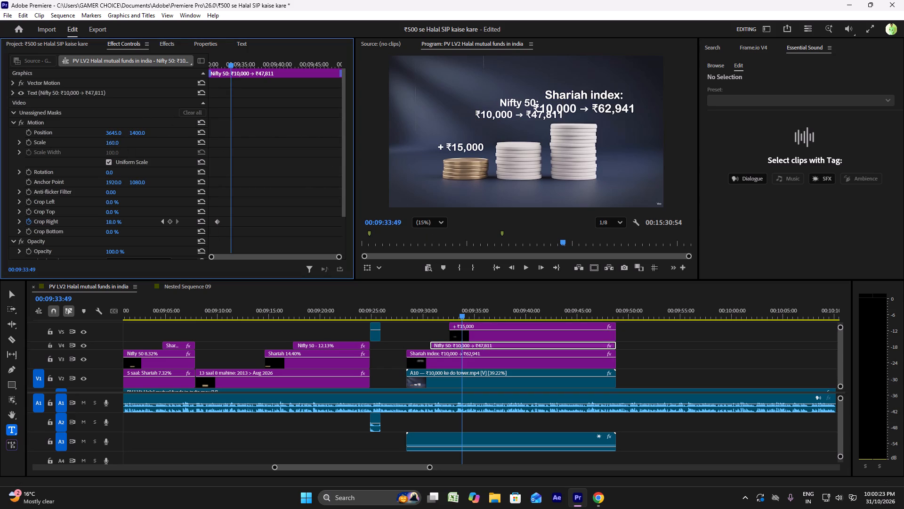
pyautogui.moveTo(81, 144); pyautogui.dragTo(81, 144)
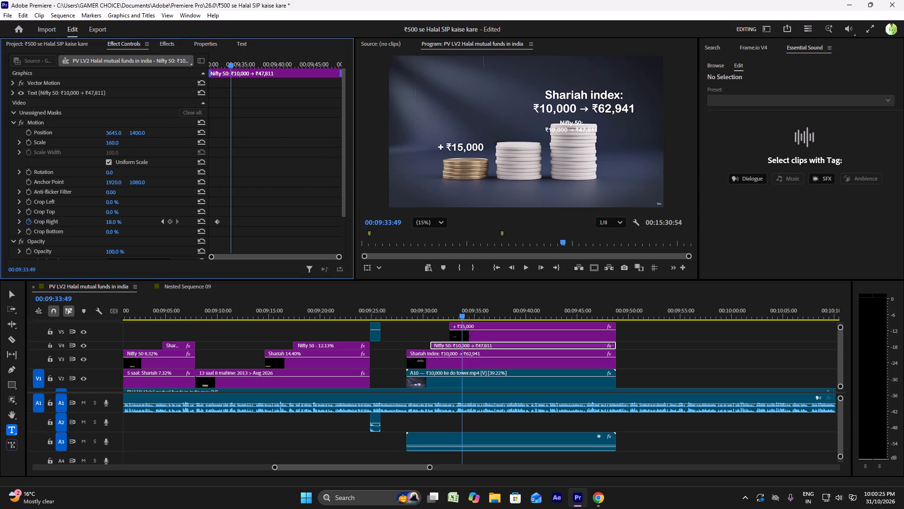
pyautogui.moveTo(81, 144); pyautogui.dragTo(112, 148)
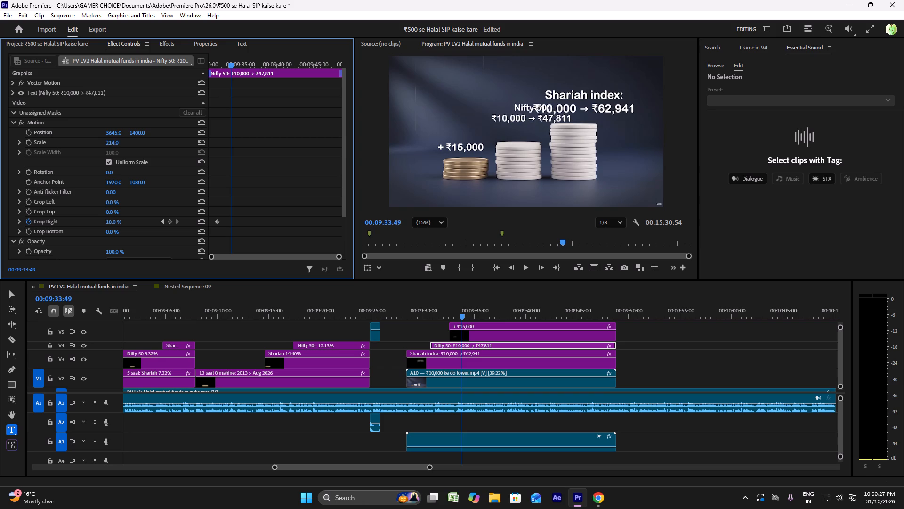
pyautogui.moveTo(112, 148); pyautogui.dragTo(104, 145)
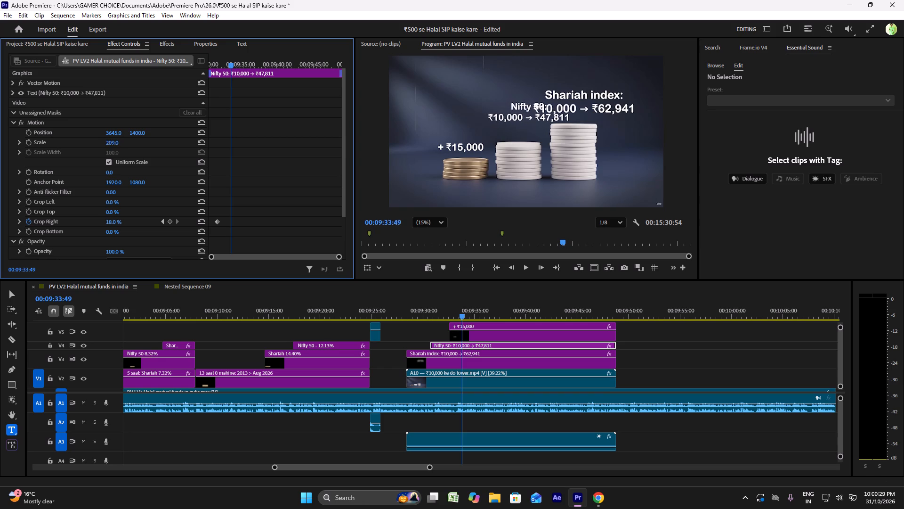
pyautogui.moveTo(104, 145); pyautogui.dragTo(100, 144)
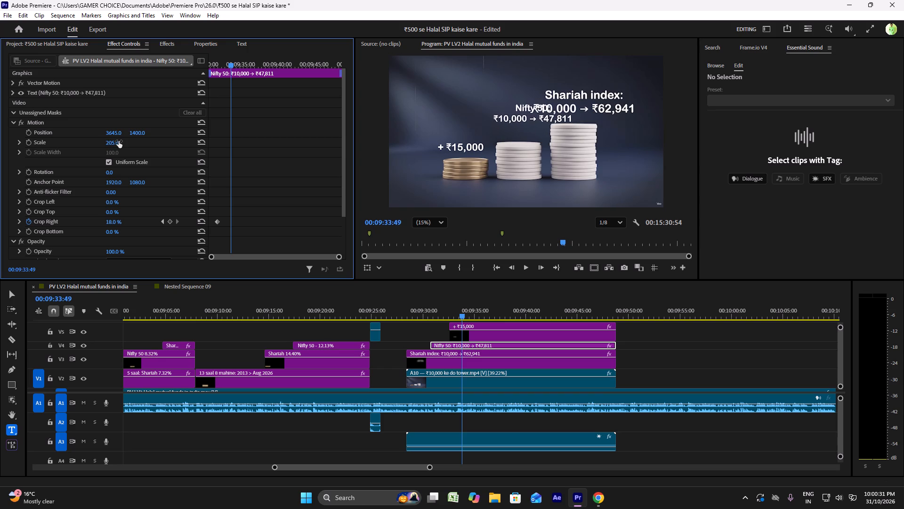
# Move the V4 Nifty 50 title above the middle coin stack, clear of the Shariah title, at position 3318, 1553.
pyautogui.moveTo(119, 132); pyautogui.dragTo(28, 136)
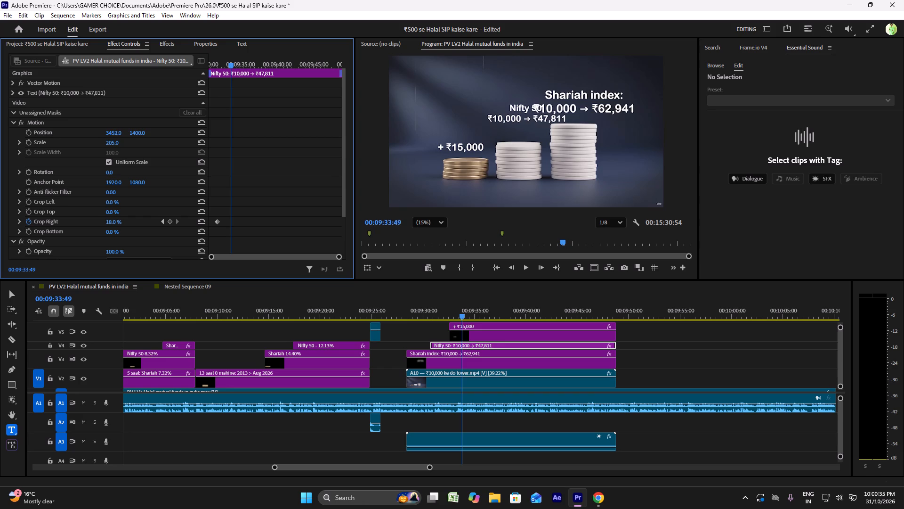
pyautogui.moveTo(28, 136); pyautogui.dragTo(16, 136)
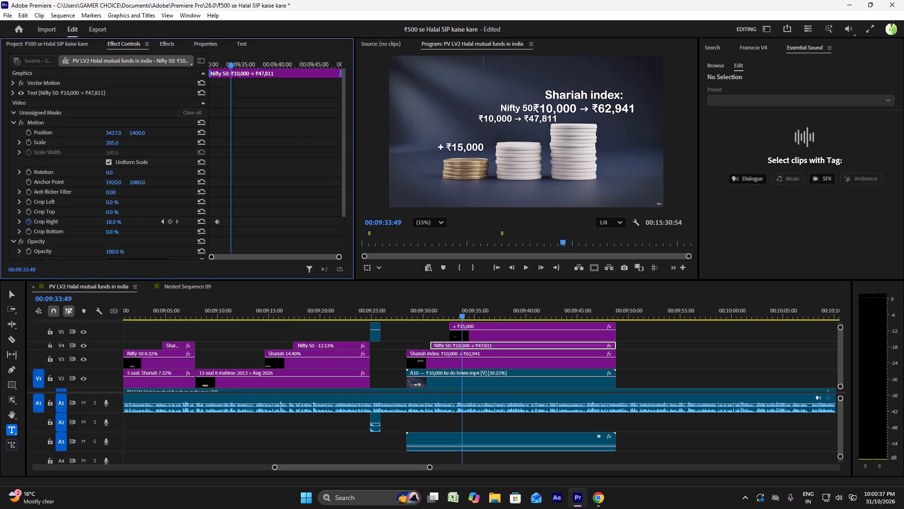
pyautogui.moveTo(16, 136); pyautogui.dragTo(9, 139)
pyautogui.moveTo(138, 133); pyautogui.dragTo(150, 133)
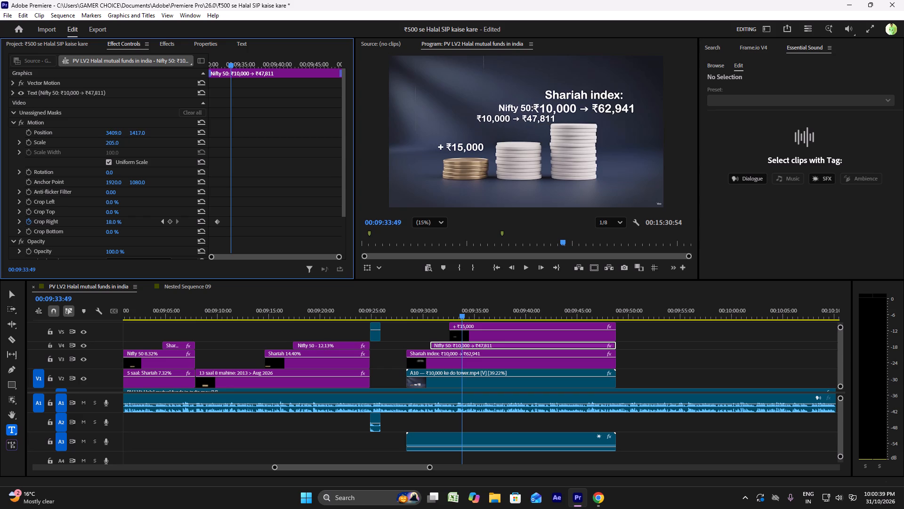
pyautogui.moveTo(150, 133); pyautogui.dragTo(194, 138)
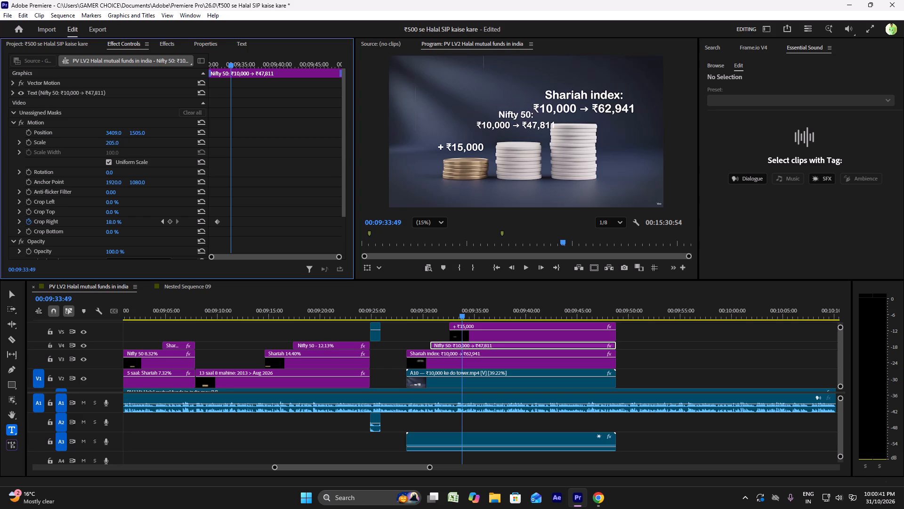
pyautogui.moveTo(194, 138); pyautogui.dragTo(197, 138)
pyautogui.moveTo(108, 131); pyautogui.dragTo(105, 132)
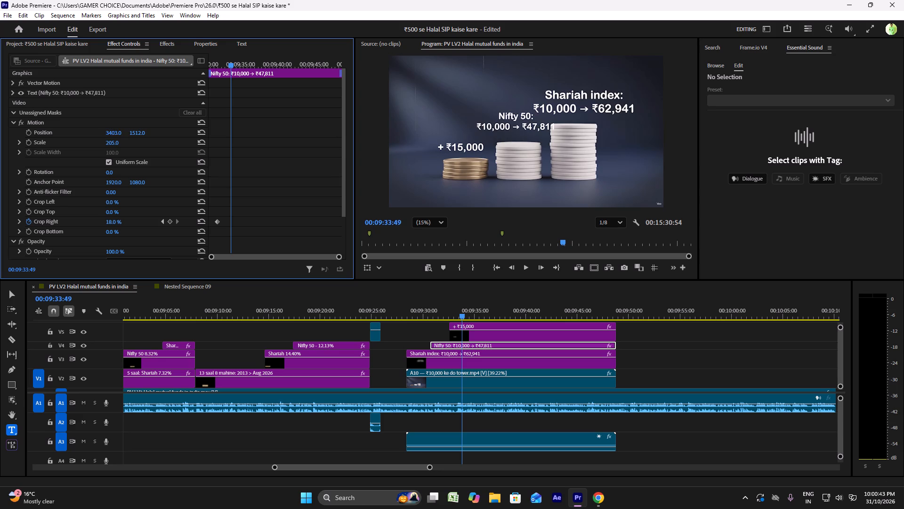
pyautogui.moveTo(105, 132); pyautogui.dragTo(65, 132)
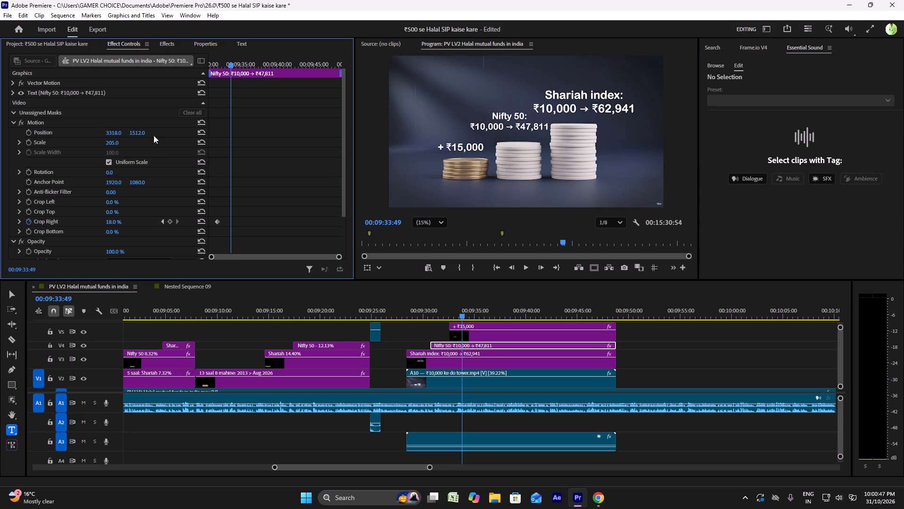
pyautogui.moveTo(141, 133); pyautogui.dragTo(161, 133)
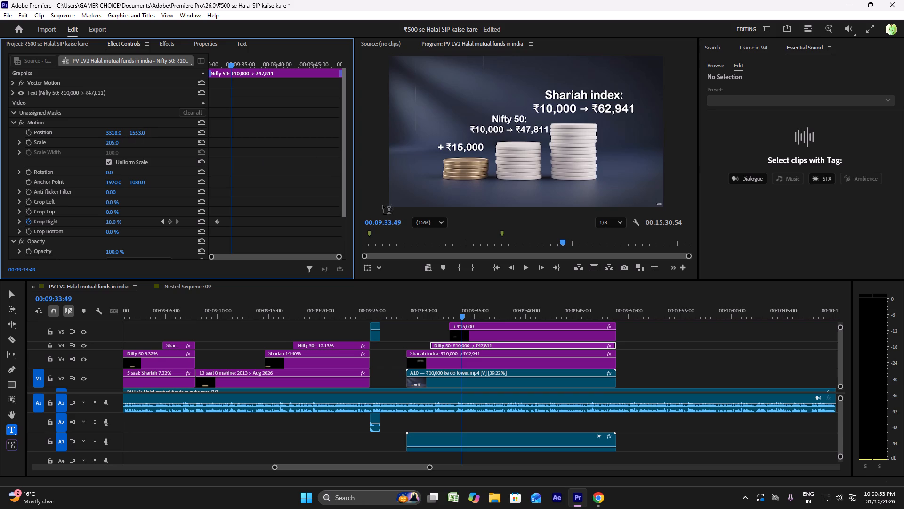
# Shift the V5 "+ ₹15,000" title away from the Nifty 50 title and slightly lower, to position 2658, 2072.
pyautogui.click(486, 333)
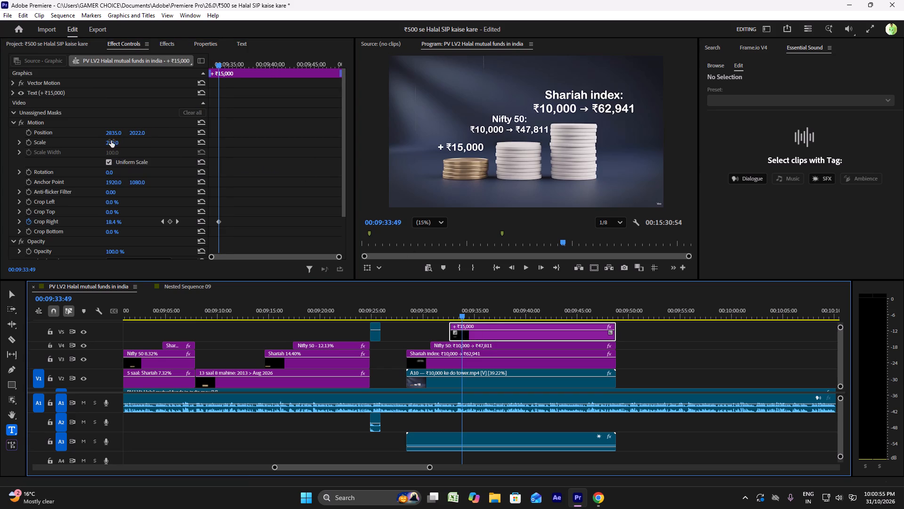
pyautogui.moveTo(110, 134); pyautogui.dragTo(37, 132)
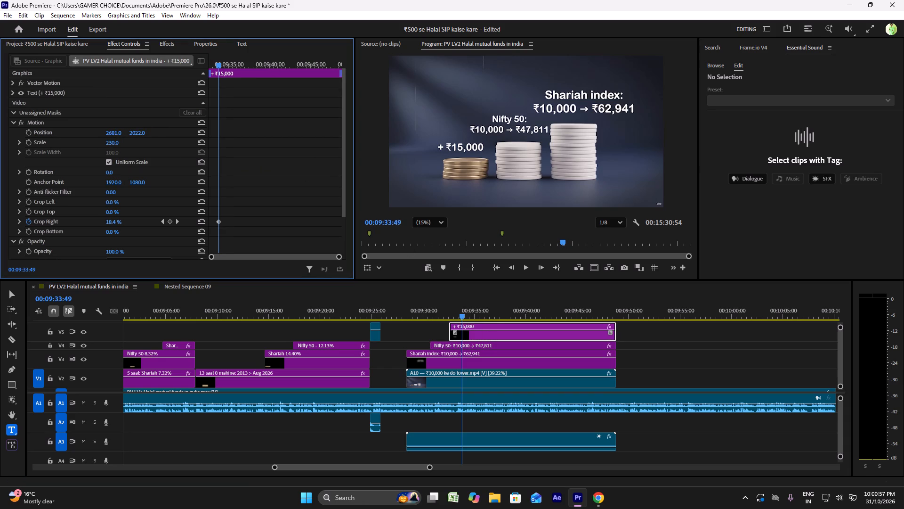
pyautogui.moveTo(37, 132); pyautogui.dragTo(26, 135)
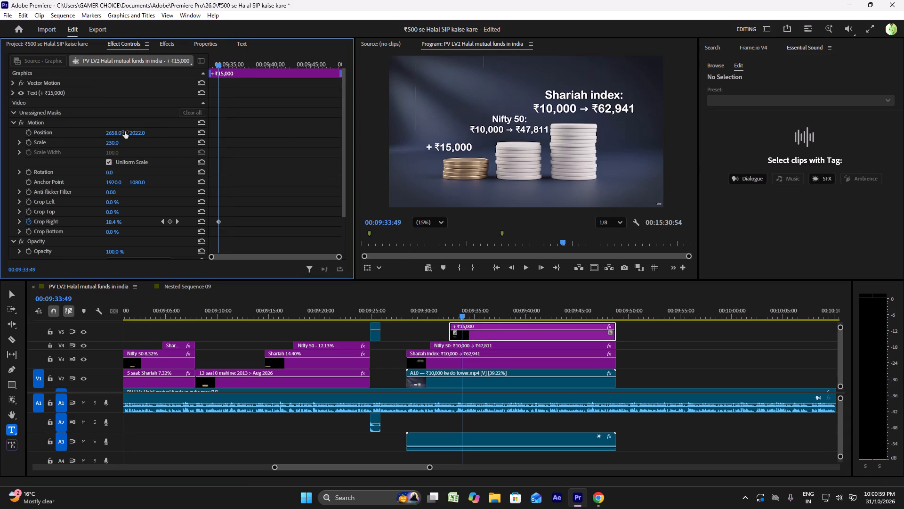
pyautogui.moveTo(135, 135); pyautogui.dragTo(158, 137)
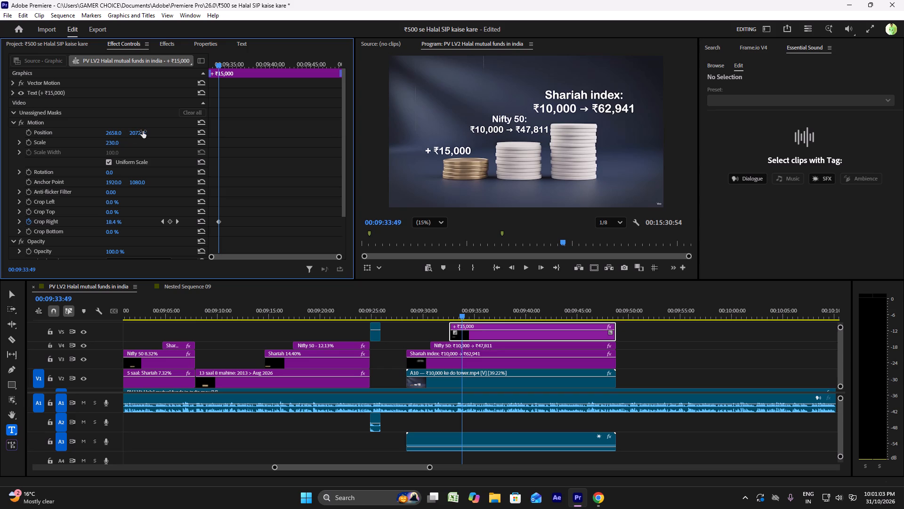
# Lower the V4 Nifty 50 title to vertical position 1599 and play the A10 titles from about 00:09:30 to check the layout.
pyautogui.click(475, 345)
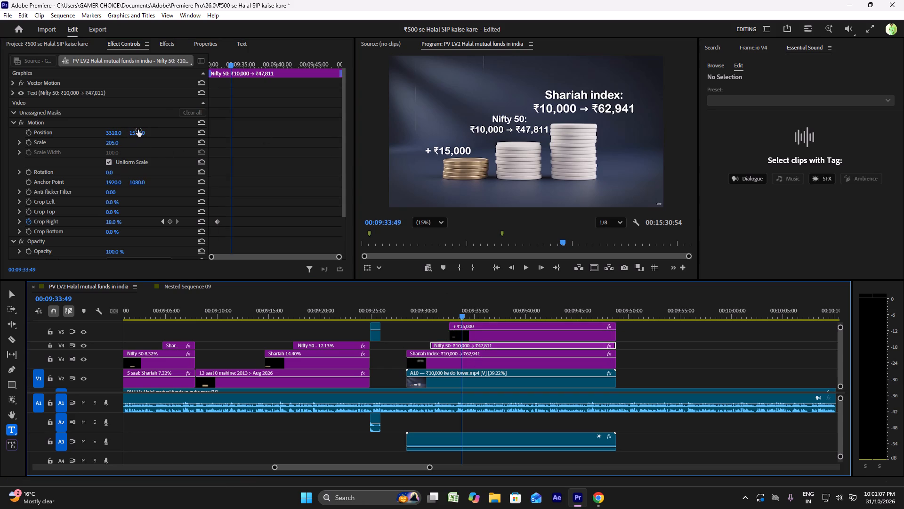
pyautogui.moveTo(138, 133); pyautogui.dragTo(141, 133)
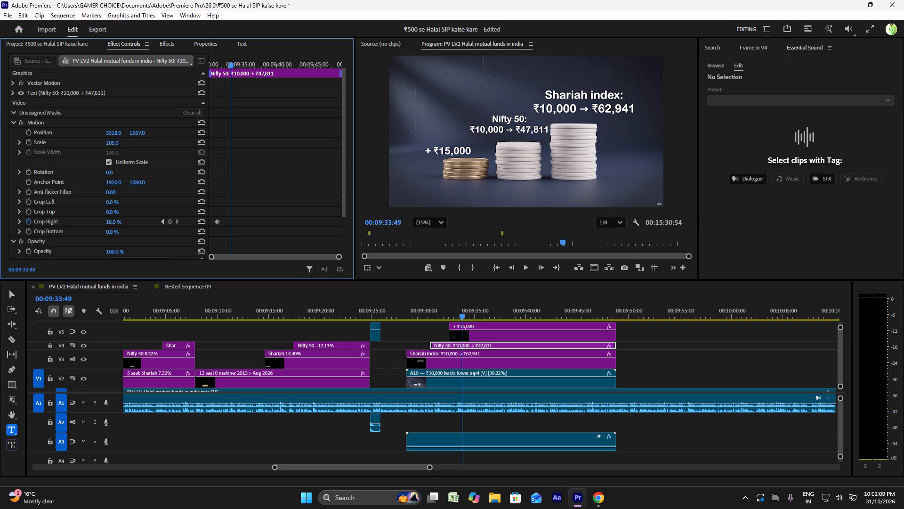
pyautogui.moveTo(141, 133); pyautogui.dragTo(148, 133)
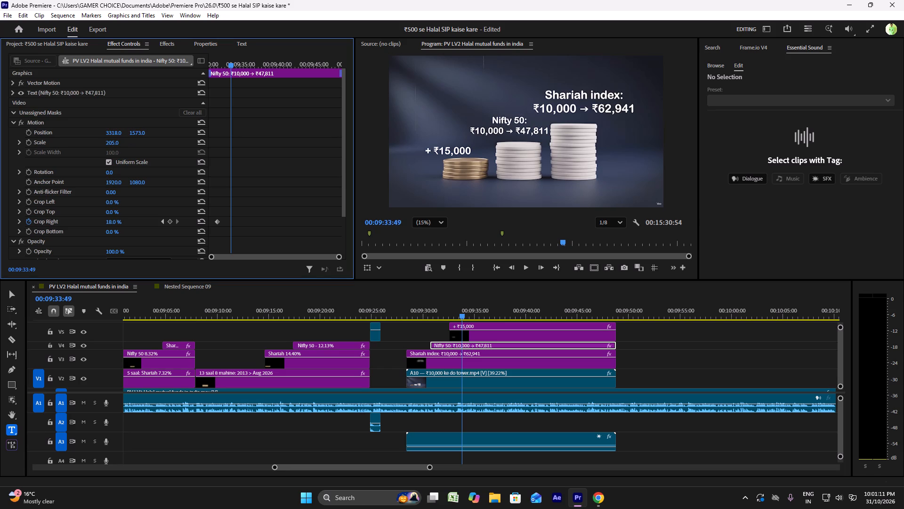
pyautogui.moveTo(148, 133); pyautogui.dragTo(158, 133)
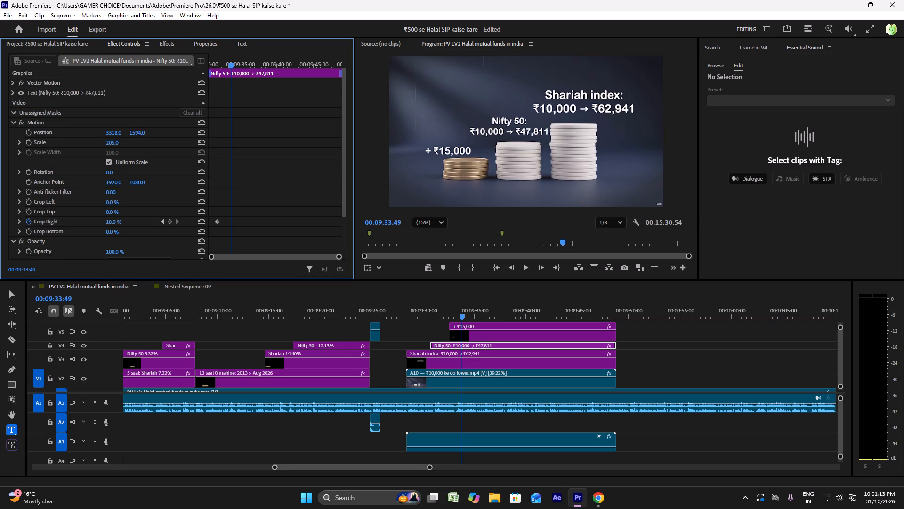
pyautogui.moveTo(158, 133); pyautogui.dragTo(160, 133)
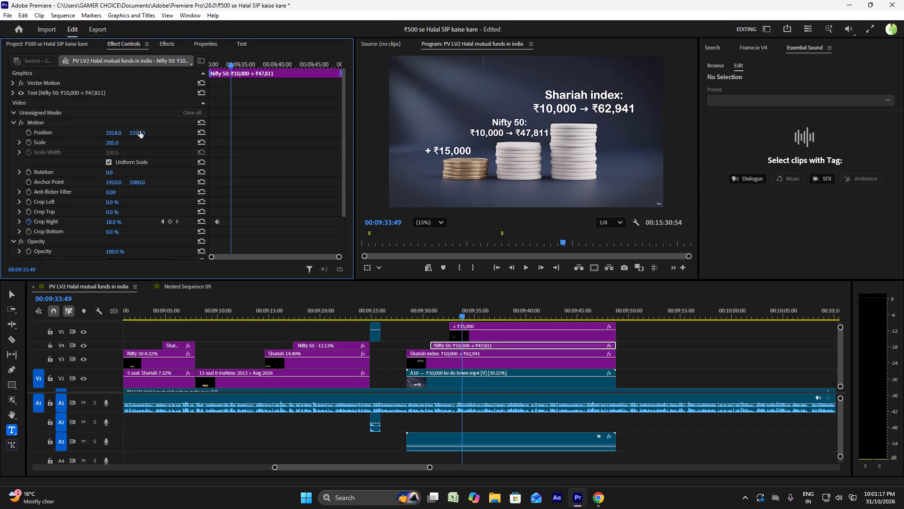
pyautogui.click(446, 311)
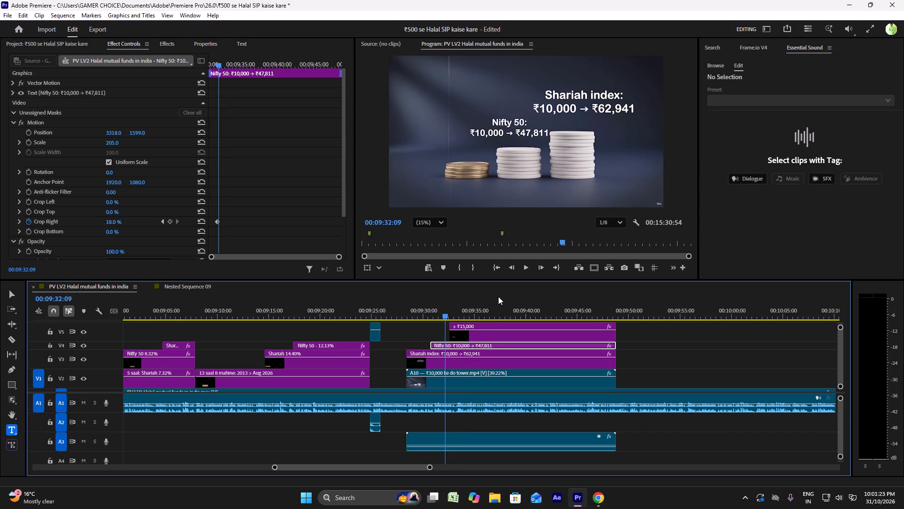
pyautogui.click(430, 308)
pyautogui.click(418, 310)
pyautogui.click(424, 312)
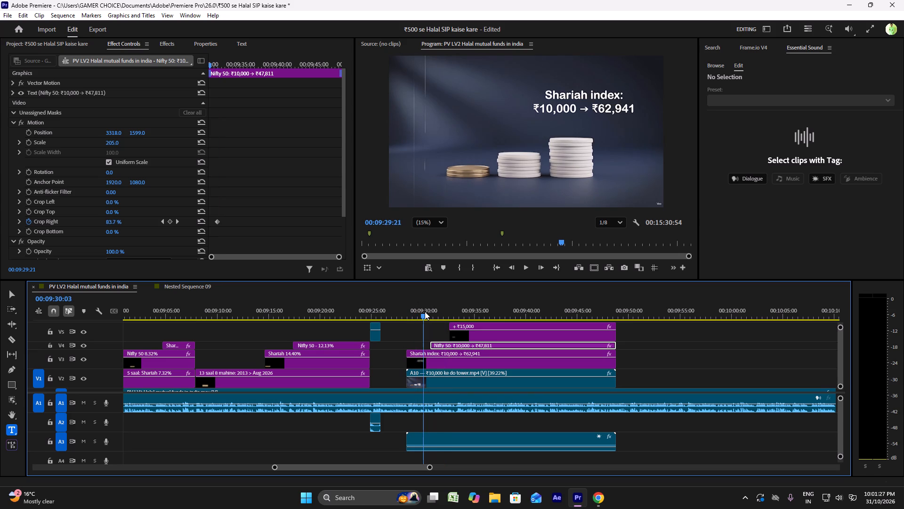
pyautogui.press('space')
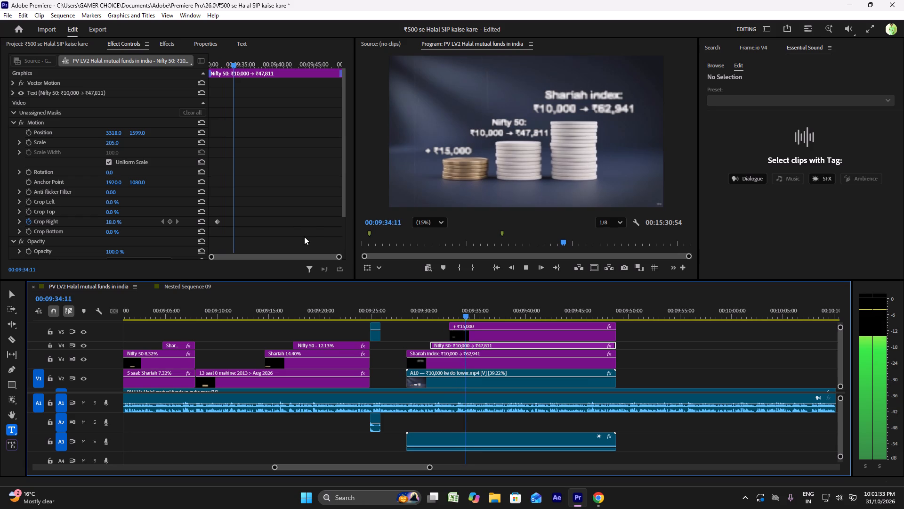
pyautogui.press('space')
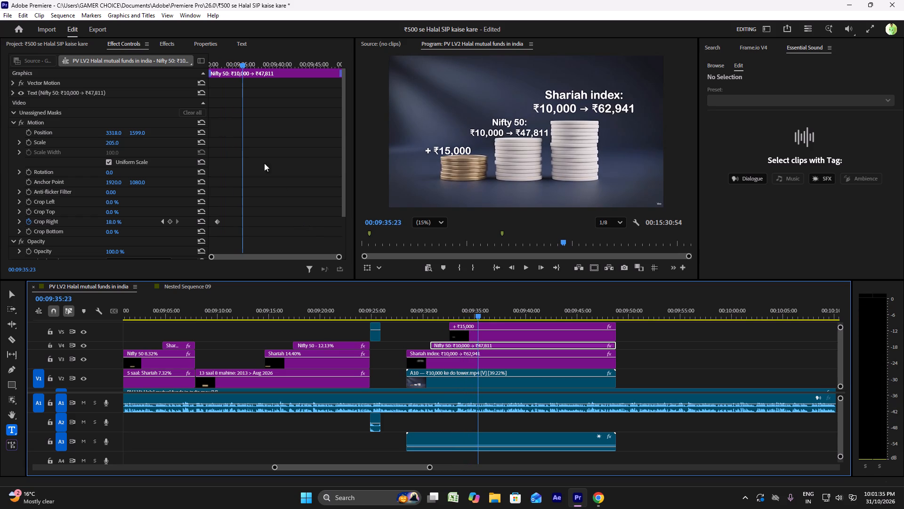
# Reduce the V3 Shariah index title's scale to 223.
pyautogui.click(480, 366)
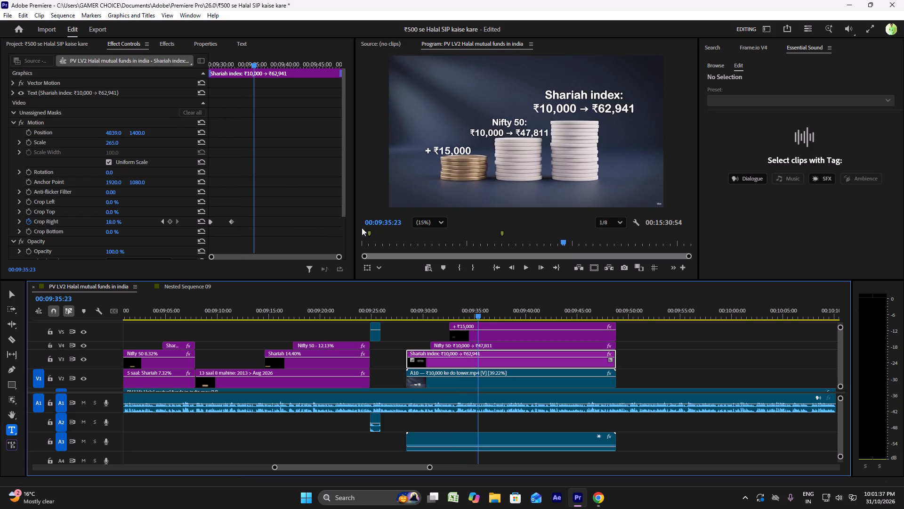
pyautogui.moveTo(120, 145); pyautogui.dragTo(107, 145)
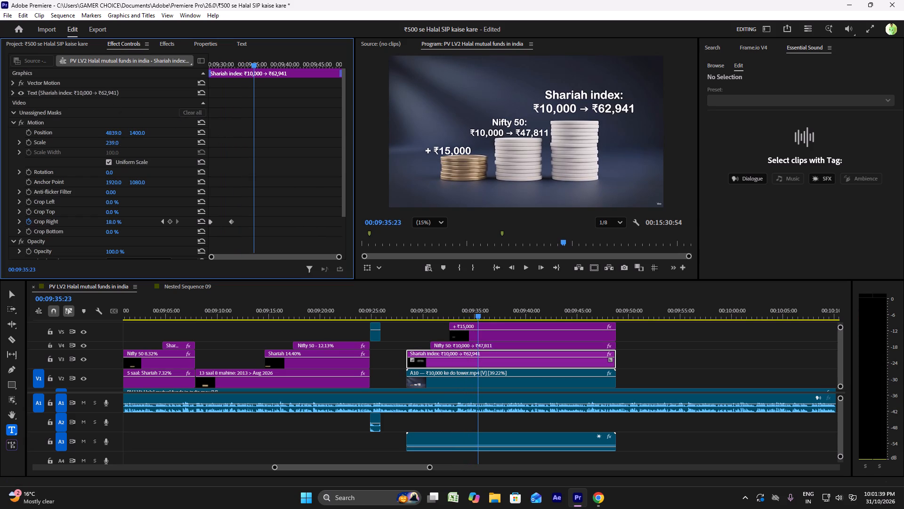
pyautogui.moveTo(107, 145); pyautogui.dragTo(84, 144)
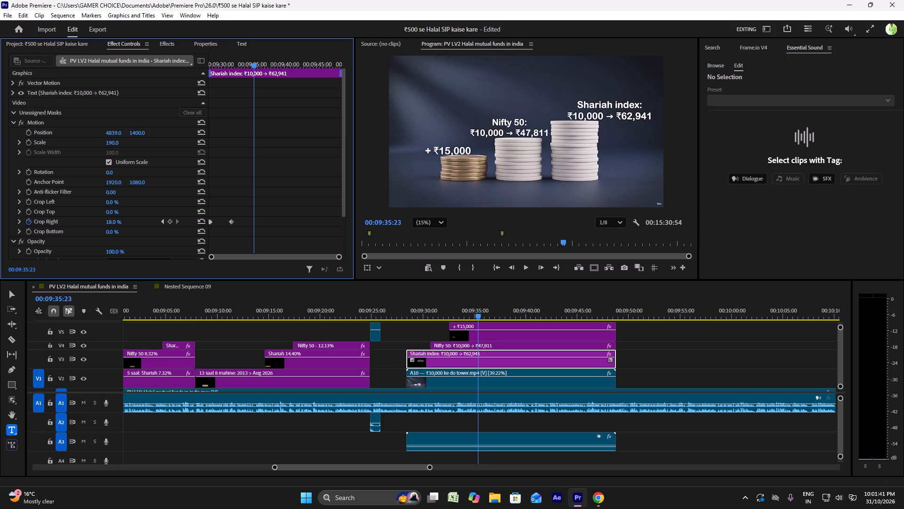
pyautogui.moveTo(84, 144); pyautogui.dragTo(92, 145)
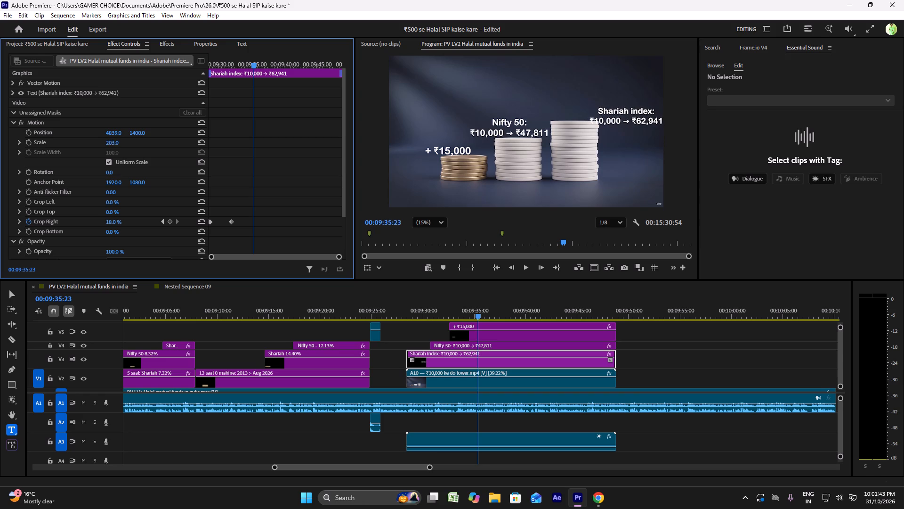
pyautogui.moveTo(92, 145); pyautogui.dragTo(107, 149)
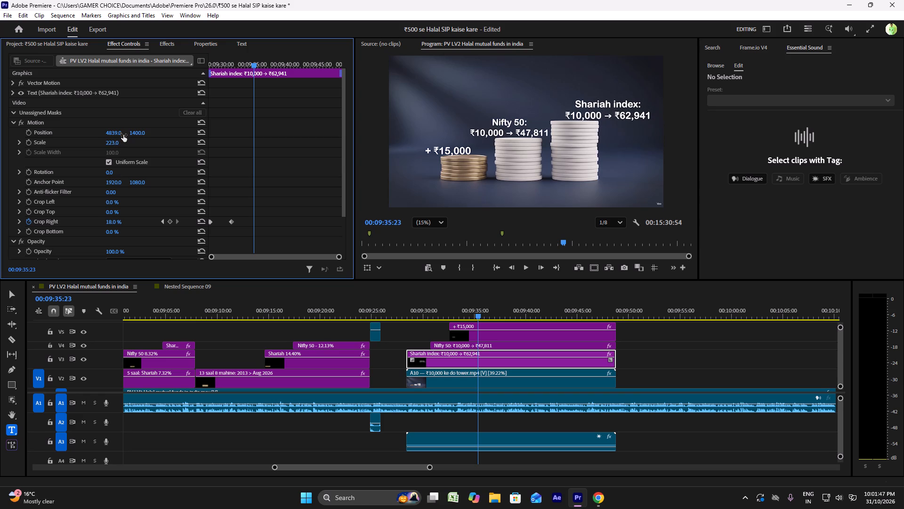
# Move the V3 Shariah index title above the tallest coin stack, to position 4430, 1294.
pyautogui.moveTo(113, 132); pyautogui.dragTo(89, 132)
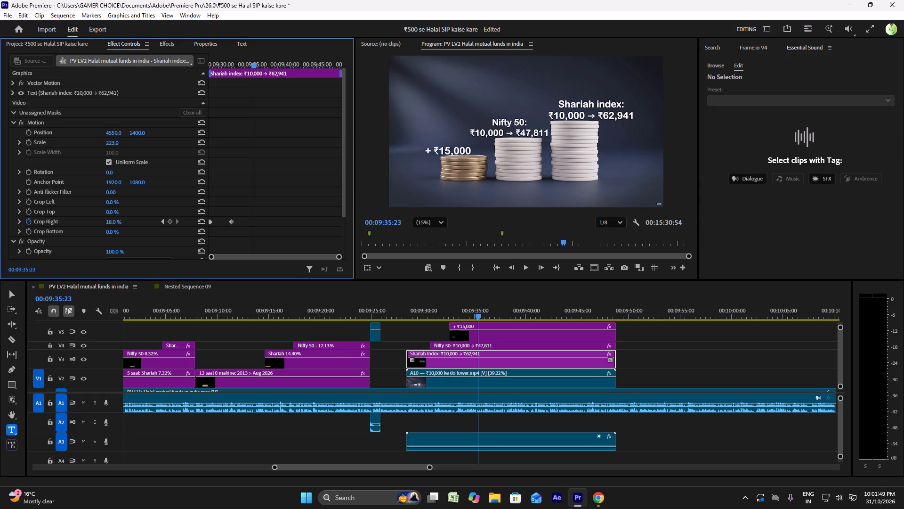
pyautogui.moveTo(89, 132); pyautogui.dragTo(58, 131)
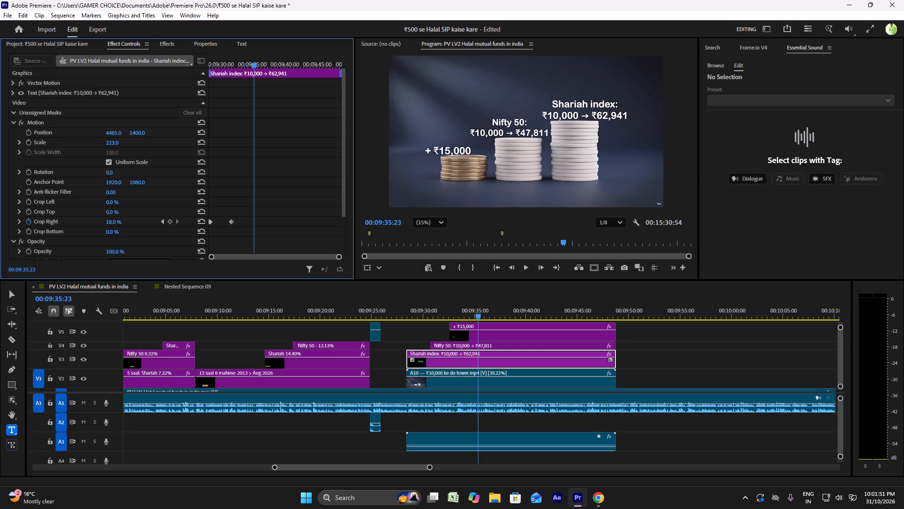
pyautogui.moveTo(58, 131); pyautogui.dragTo(48, 131)
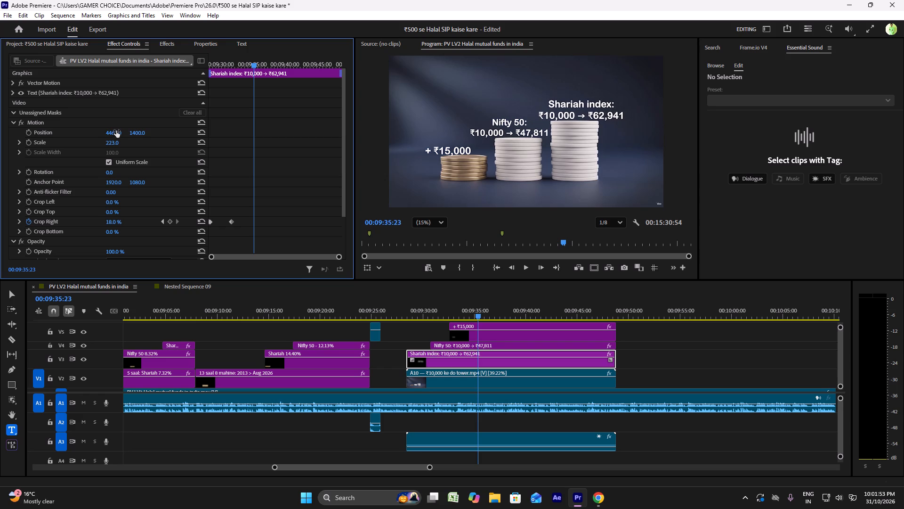
pyautogui.moveTo(139, 131); pyautogui.dragTo(186, 135)
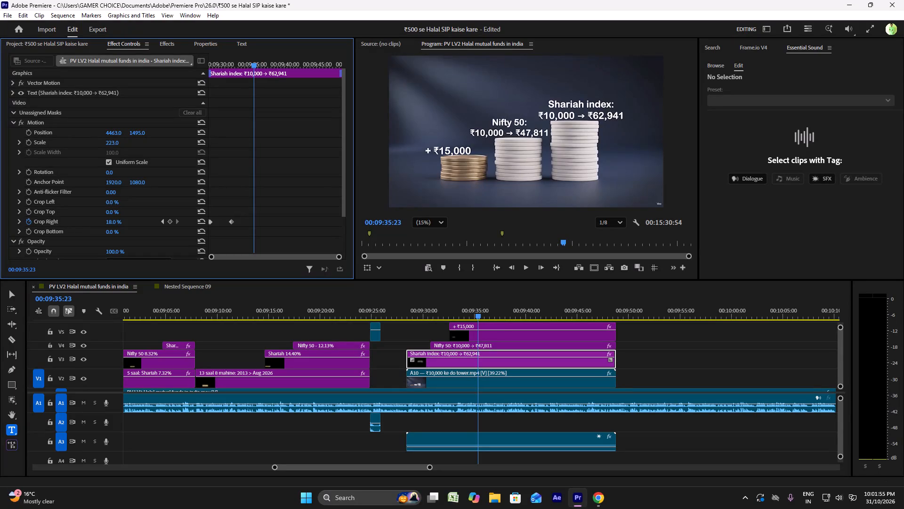
pyautogui.moveTo(186, 135); pyautogui.dragTo(94, 134)
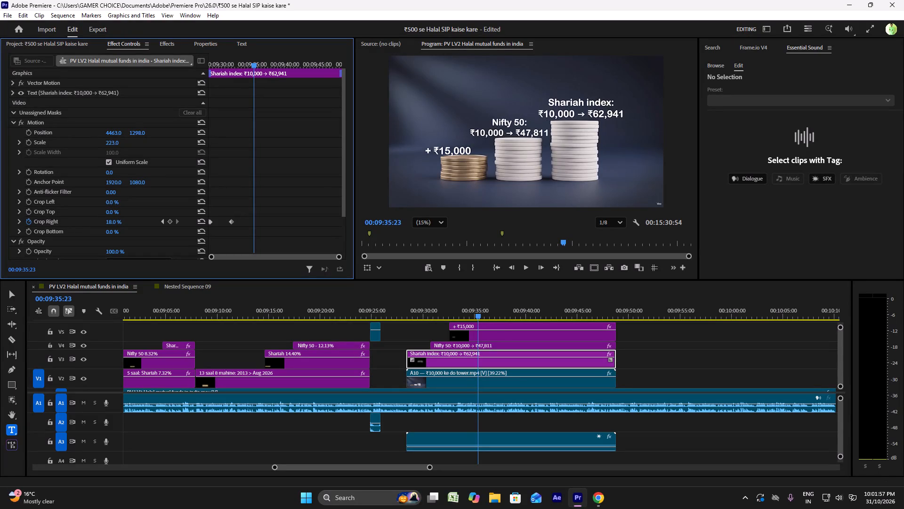
pyautogui.moveTo(94, 134); pyautogui.dragTo(92, 134)
pyautogui.moveTo(111, 132); pyautogui.dragTo(110, 132)
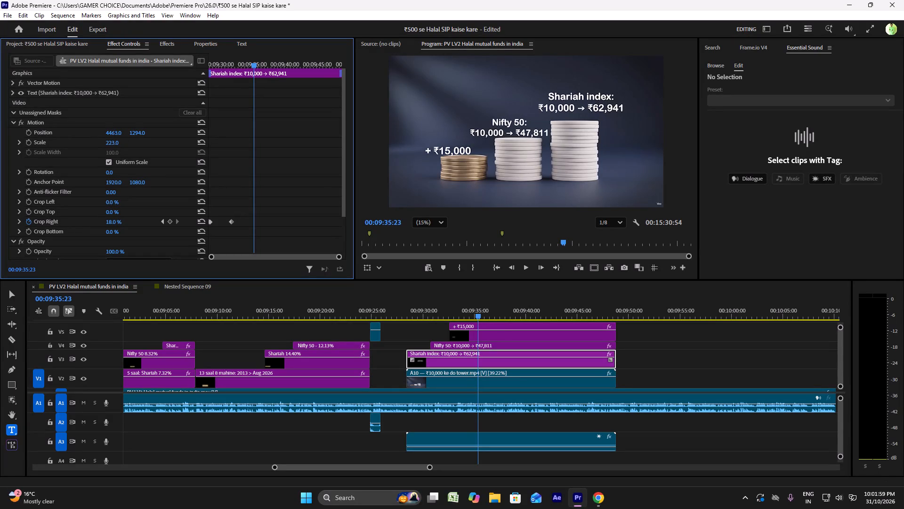
pyautogui.moveTo(110, 132); pyautogui.dragTo(95, 132)
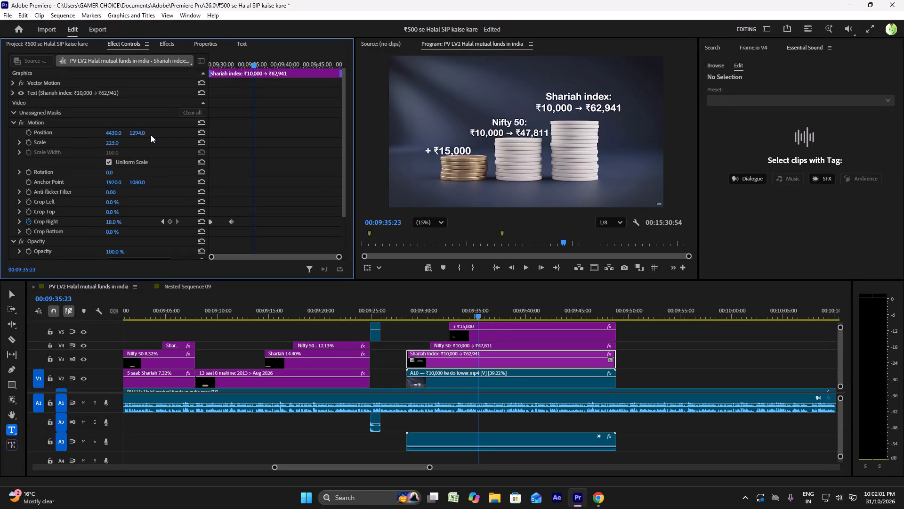
# Center the V4 Nifty 50 title over the middle coin stack at position 3261, 1556.
pyautogui.click(476, 347)
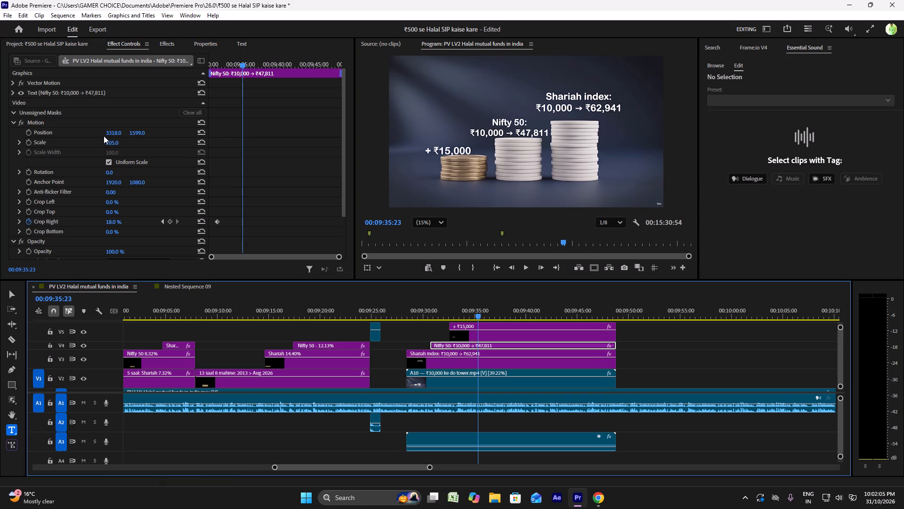
pyautogui.moveTo(114, 132); pyautogui.dragTo(144, 135)
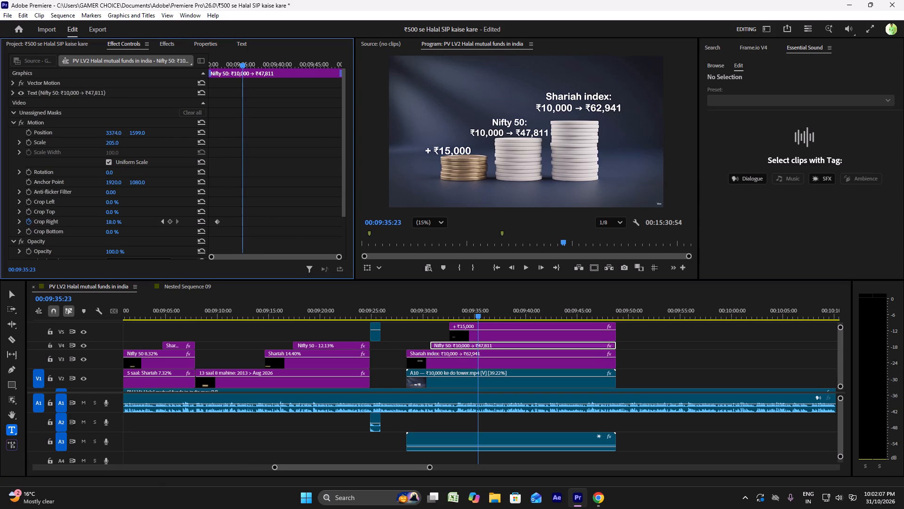
pyautogui.moveTo(144, 135); pyautogui.dragTo(145, 135)
pyautogui.moveTo(116, 131); pyautogui.dragTo(95, 131)
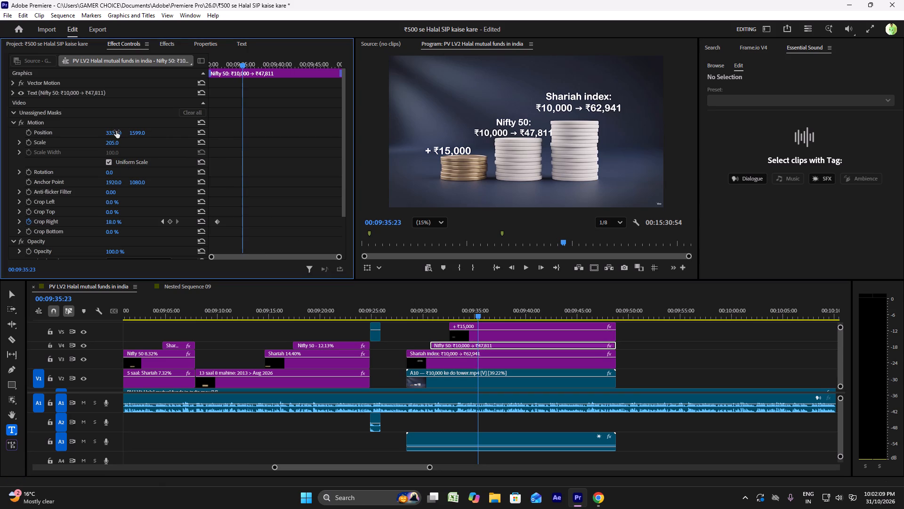
pyautogui.moveTo(118, 131); pyautogui.dragTo(84, 129)
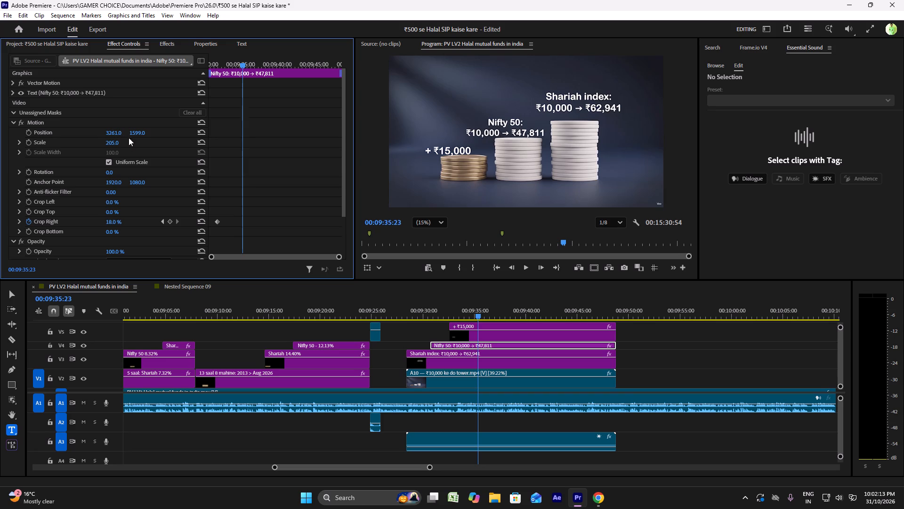
pyautogui.moveTo(142, 134); pyautogui.dragTo(163, 134)
pyautogui.moveTo(140, 131); pyautogui.dragTo(139, 131)
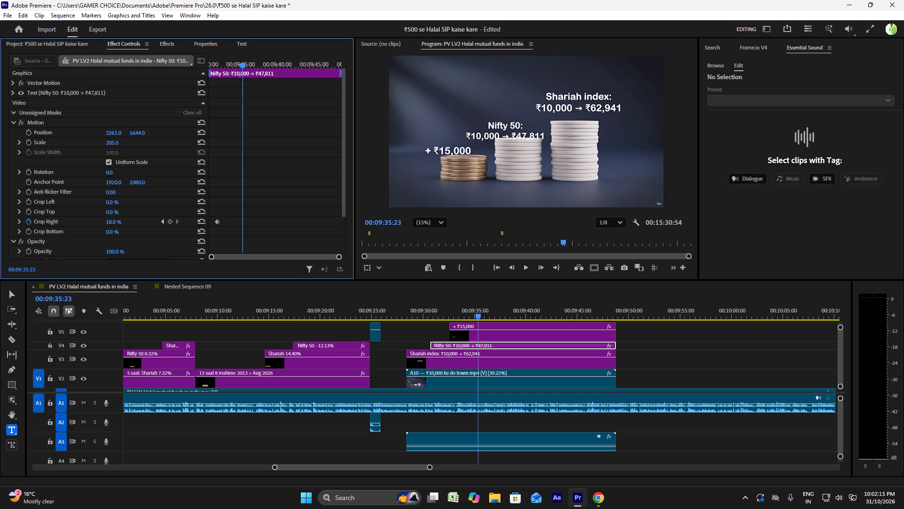
pyautogui.moveTo(139, 131); pyautogui.dragTo(98, 130)
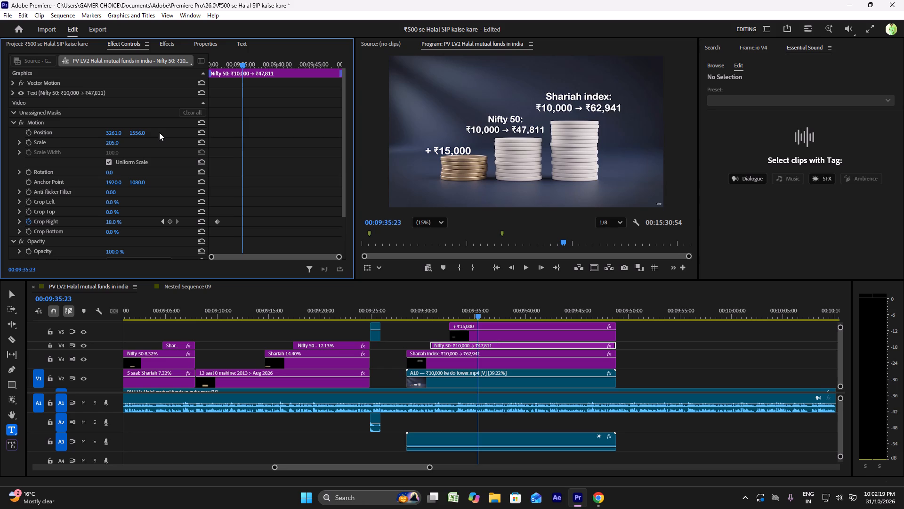
# Play A10 repeatedly from about 00:09:27 to check the title layout and when each title appears against the narration.
pyautogui.click(395, 304)
pyautogui.press('space')
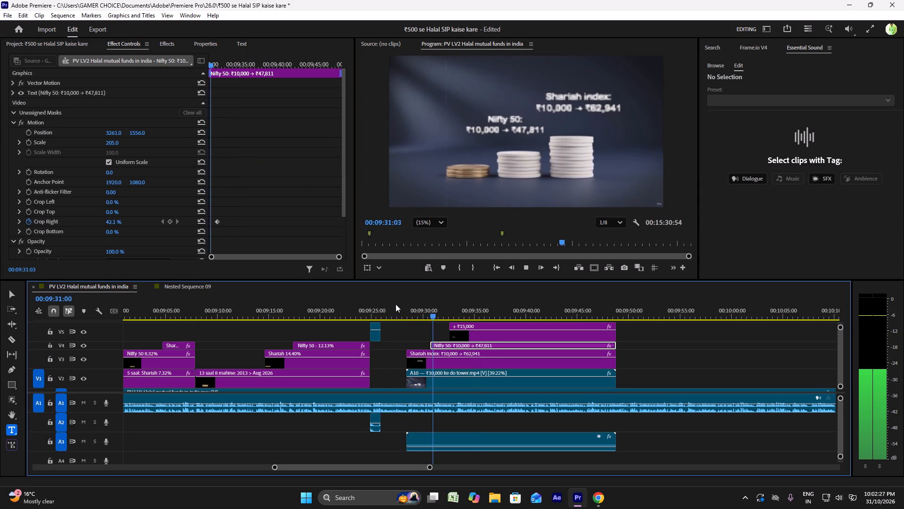
pyautogui.press('space')
pyautogui.click(421, 334)
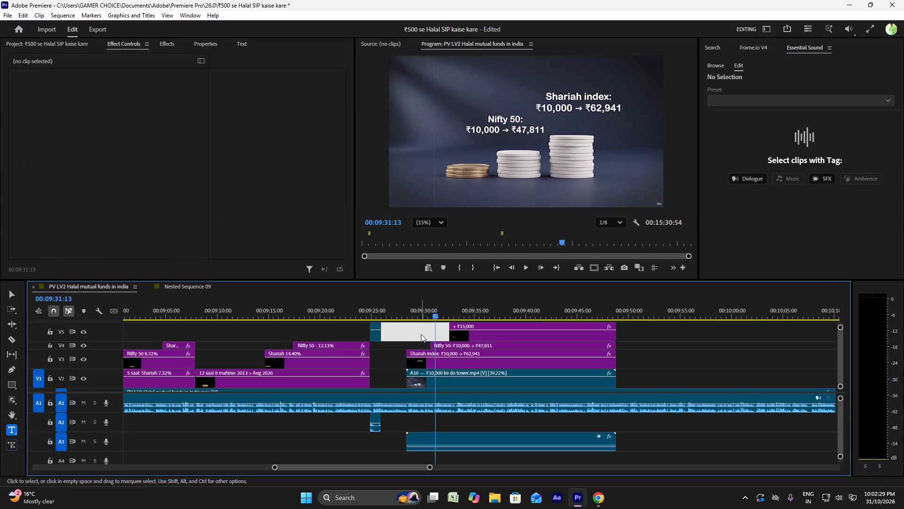
pyautogui.click(412, 345)
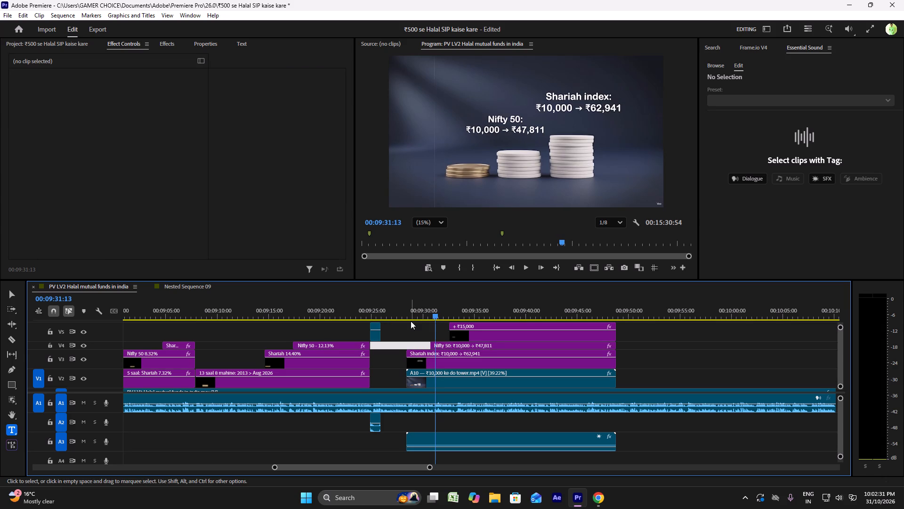
pyautogui.click(409, 313)
pyautogui.click(388, 312)
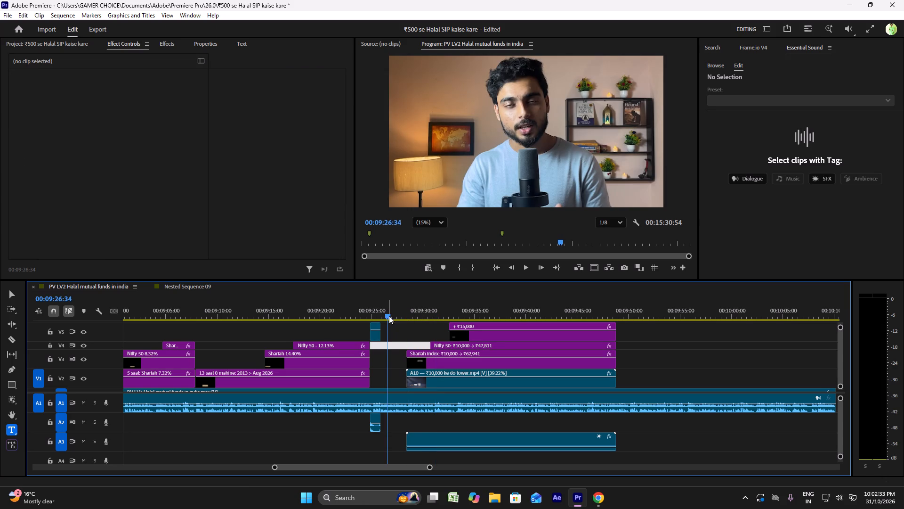
pyautogui.press('space')
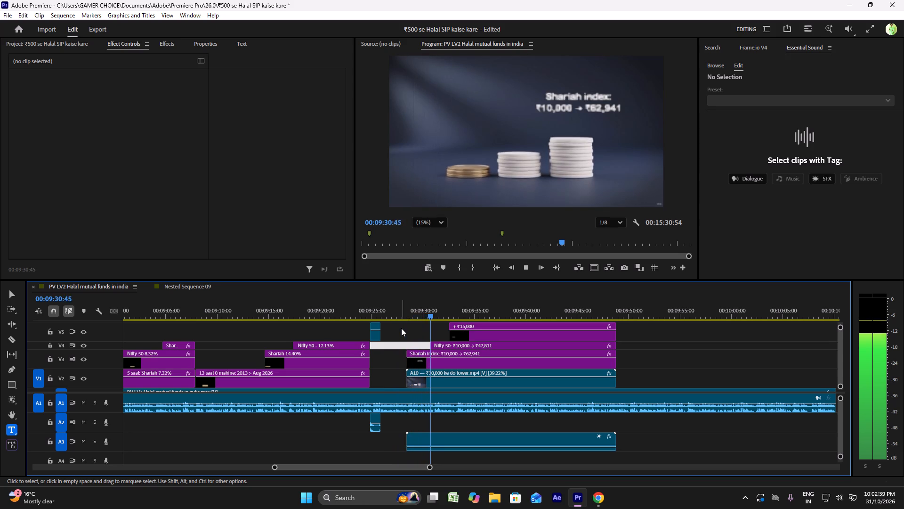
pyautogui.press('space')
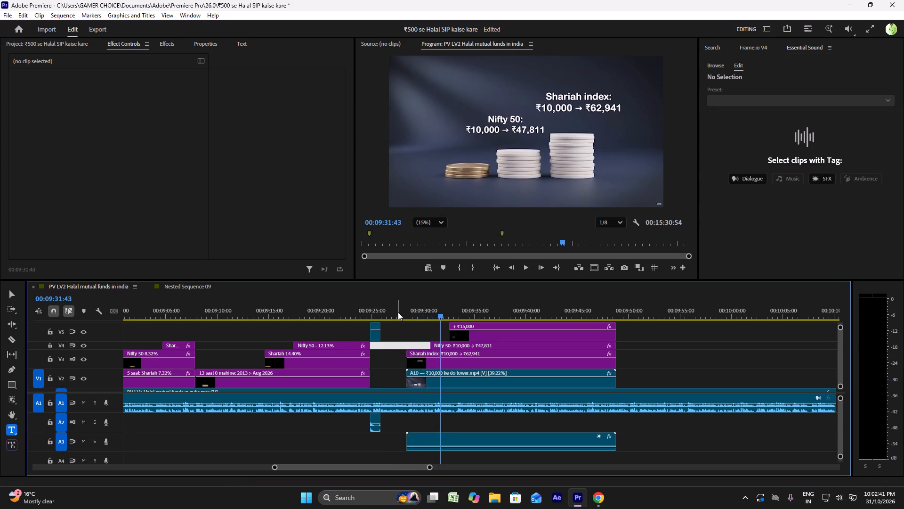
pyautogui.click(398, 312)
pyautogui.press('space')
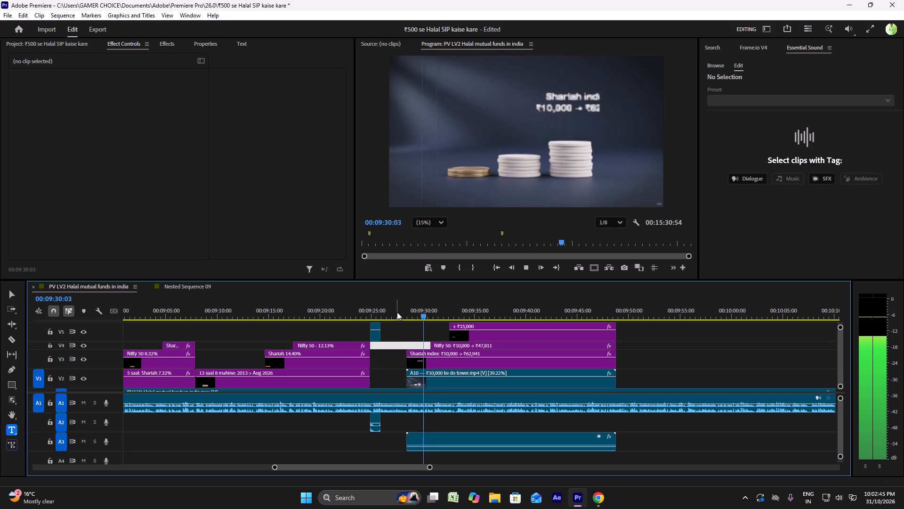
pyautogui.press('space')
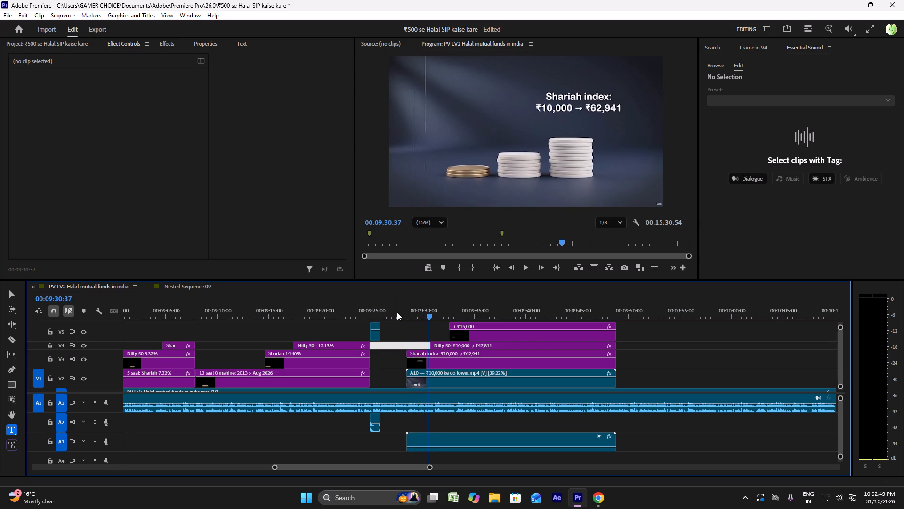
pyautogui.click(400, 312)
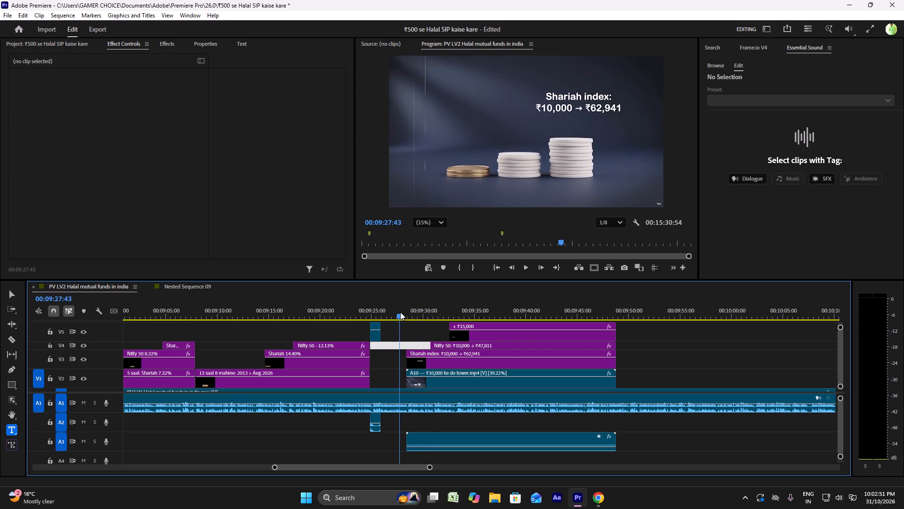
pyautogui.press('space')
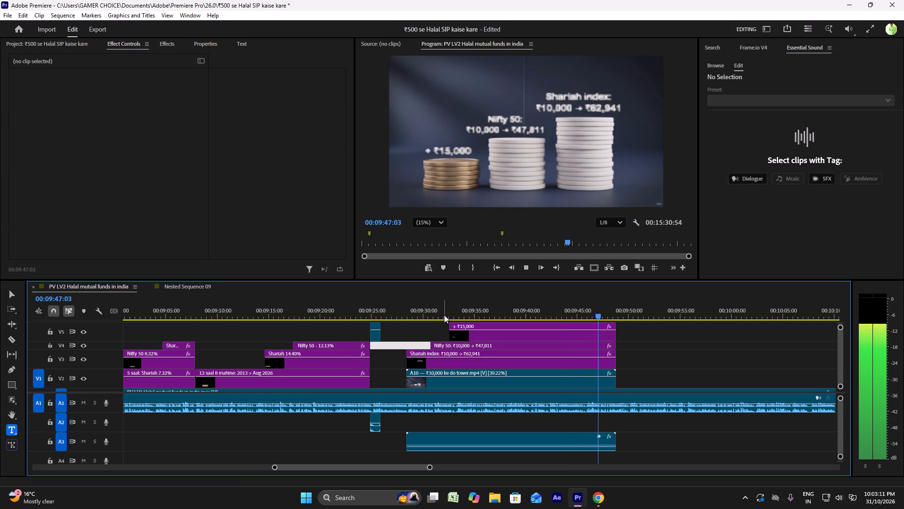
pyautogui.press('space')
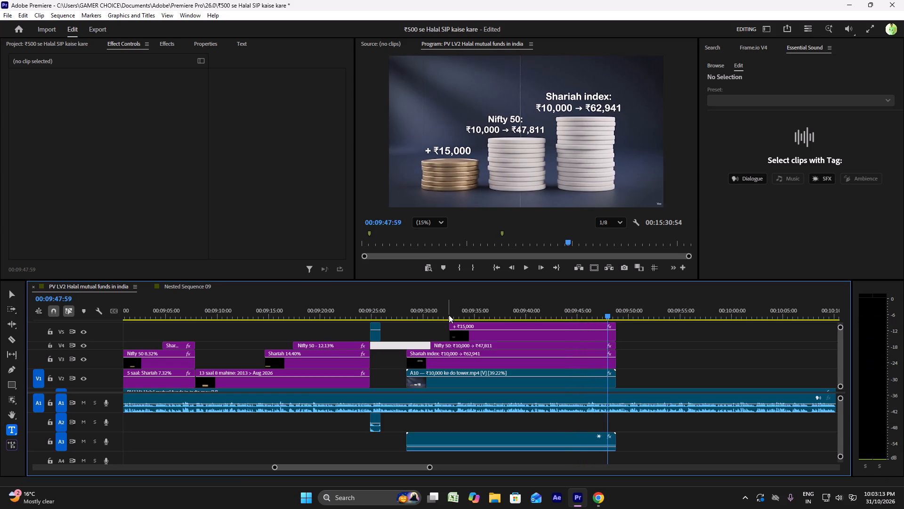
# Replay A10 from about 00:09:27 and trim the start of the V5 "+ ₹15,000" title to about 00:09:42:30.
pyautogui.click(418, 313)
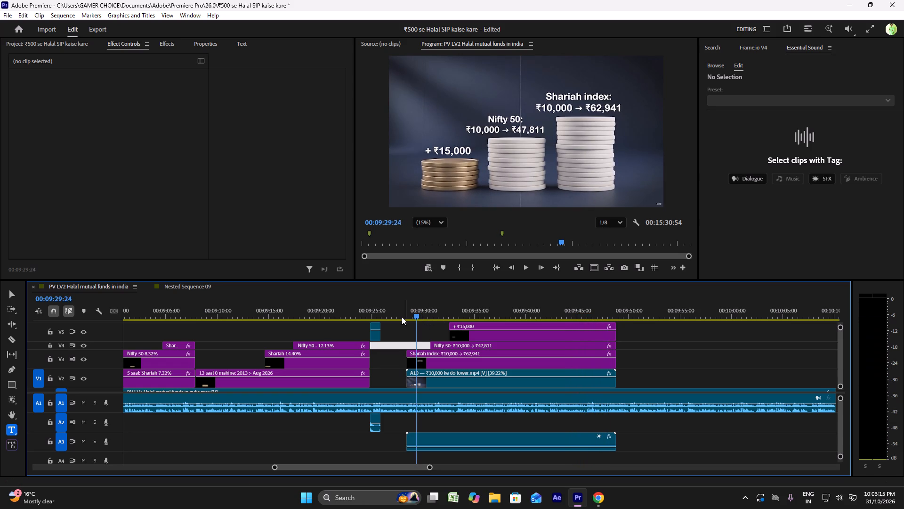
pyautogui.click(394, 312)
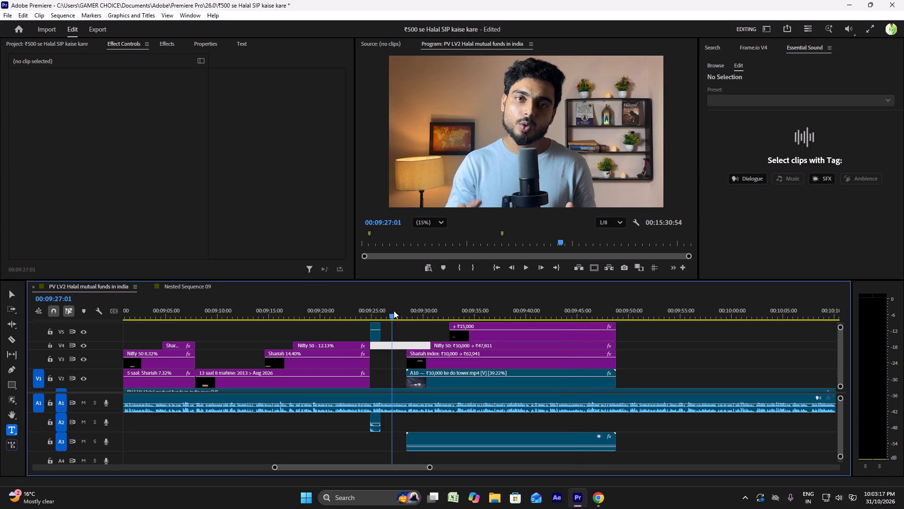
pyautogui.press('space')
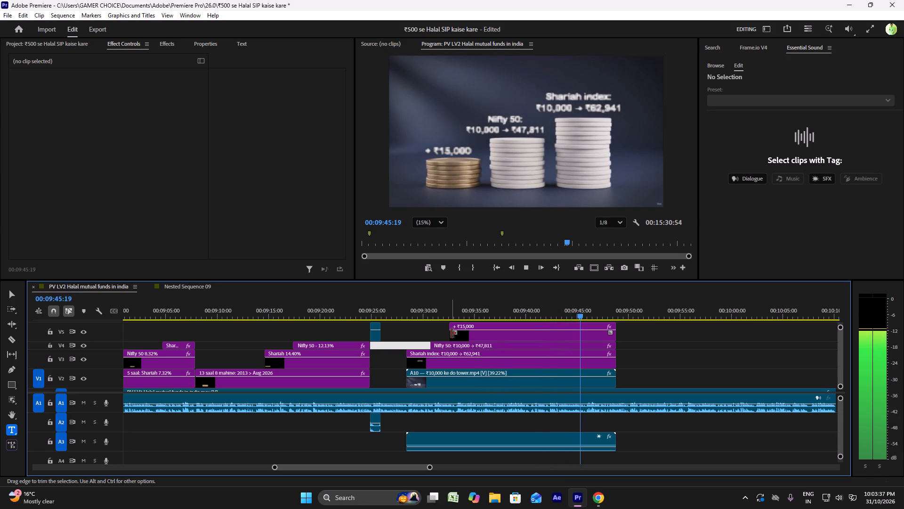
pyautogui.press('space')
pyautogui.moveTo(451, 333); pyautogui.dragTo(546, 333)
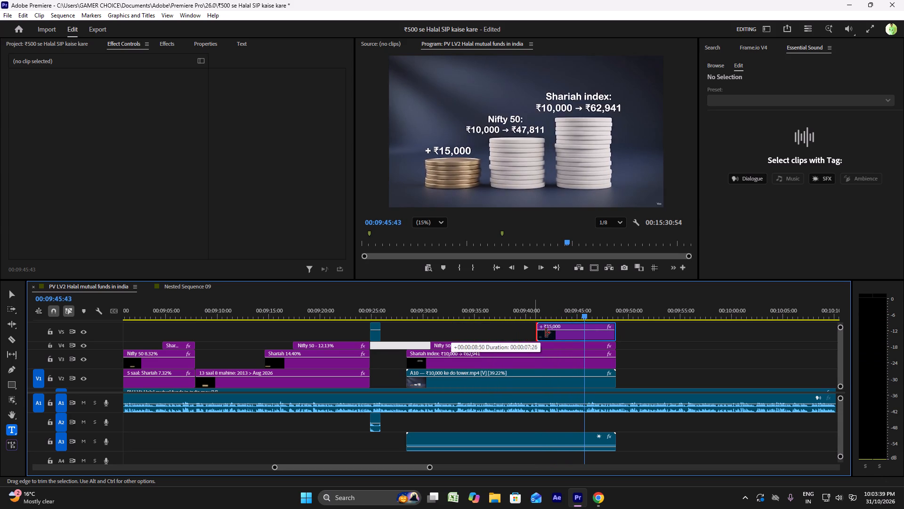
pyautogui.moveTo(546, 333); pyautogui.dragTo(555, 333)
# Trim the start of the V4 Nifty 50 title to about 00:09:36 and play from just before A10 to check its timing.
pyautogui.click(532, 311)
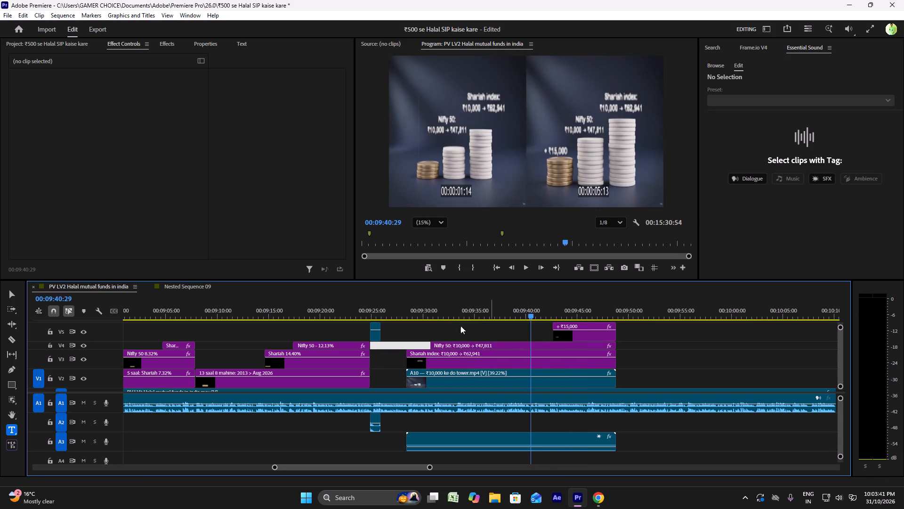
pyautogui.moveTo(428, 343); pyautogui.dragTo(484, 344)
pyautogui.click(452, 310)
pyautogui.click(401, 314)
pyautogui.press('space')
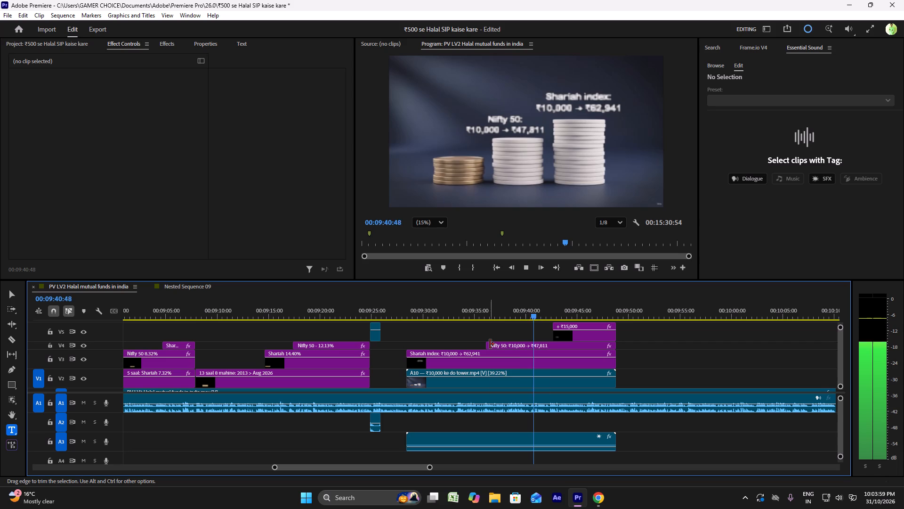
# Trim the start of the V4 Nifty 50 title to about 00:09:39:30, playing from around 00:09:38:30 to check it against the narration.
pyautogui.moveTo(490, 344); pyautogui.dragTo(537, 347)
pyautogui.click(512, 309)
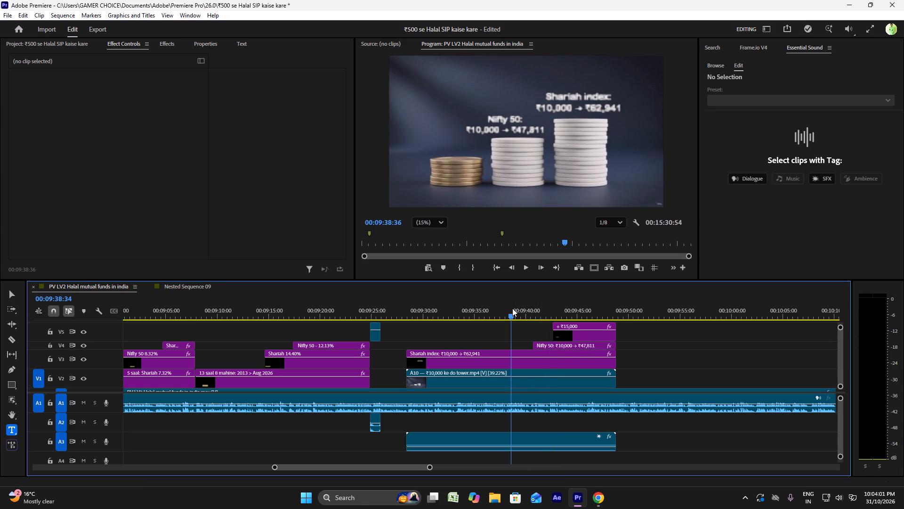
pyautogui.press('space')
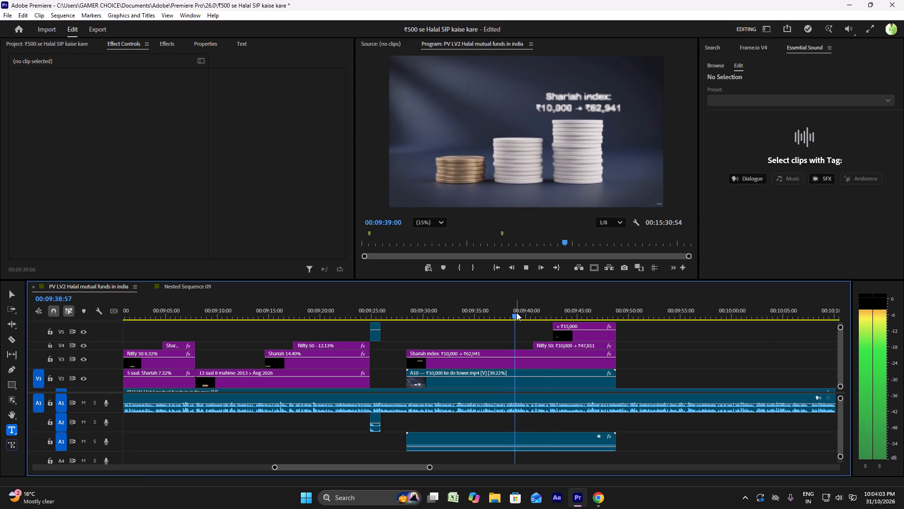
pyautogui.press('space')
pyautogui.moveTo(533, 347); pyautogui.dragTo(533, 347)
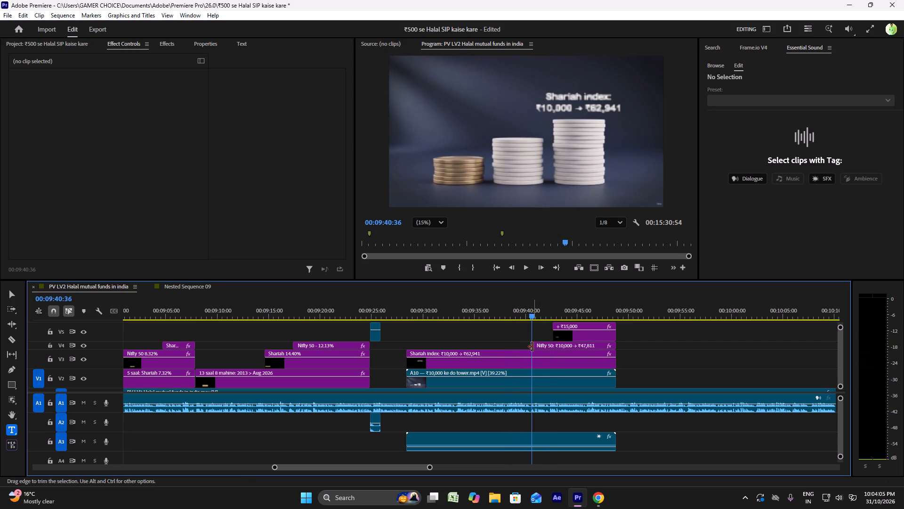
pyautogui.moveTo(533, 347); pyautogui.dragTo(522, 346)
pyautogui.click(516, 315)
pyautogui.press('space')
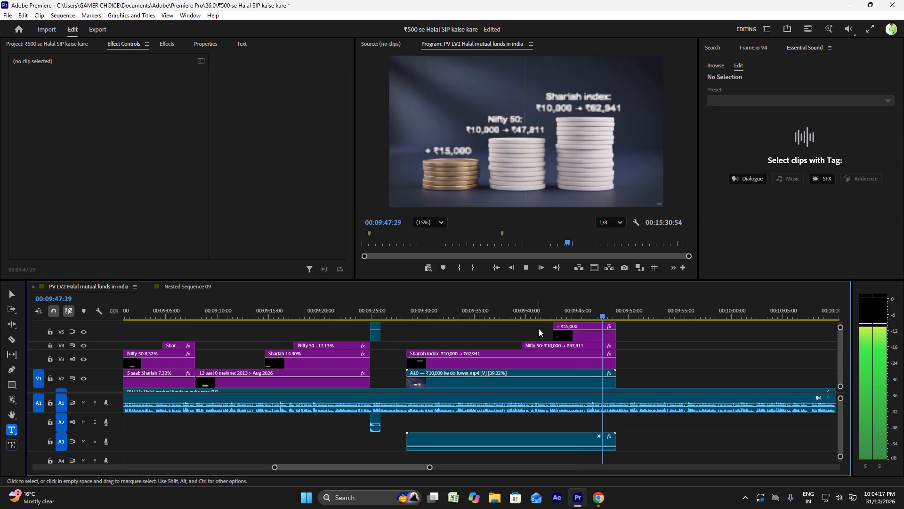
pyautogui.press('space')
# Trim the start of the V5 "+ ₹15,000" title to about 00:09:47:20 and play on to 00:09:51:14 to check its timing.
pyautogui.moveTo(553, 331); pyautogui.dragTo(596, 335)
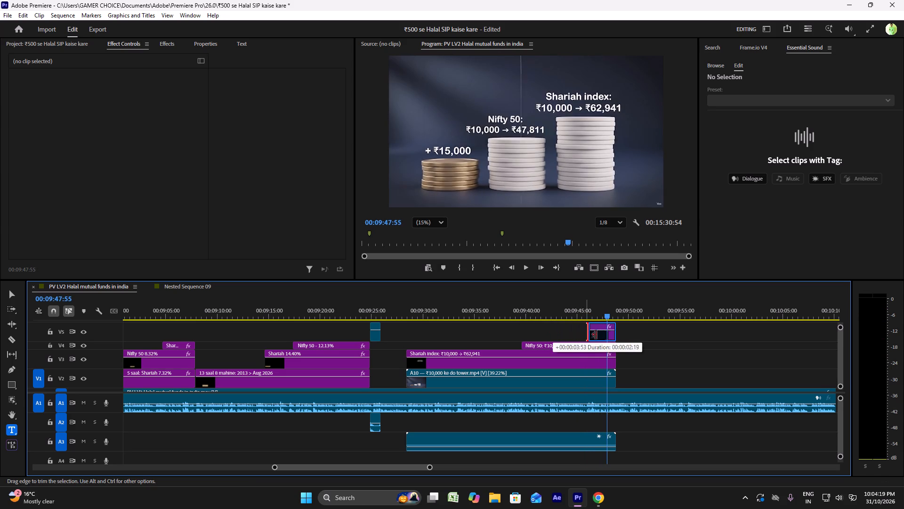
pyautogui.moveTo(596, 335); pyautogui.dragTo(604, 335)
pyautogui.moveTo(605, 333); pyautogui.dragTo(601, 333)
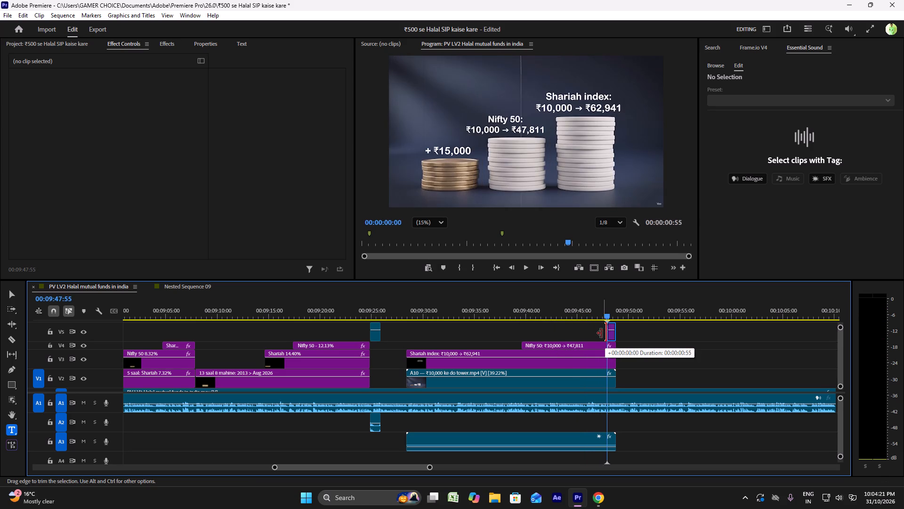
pyautogui.moveTo(601, 333); pyautogui.dragTo(599, 333)
pyautogui.click(590, 319)
pyautogui.press('space')
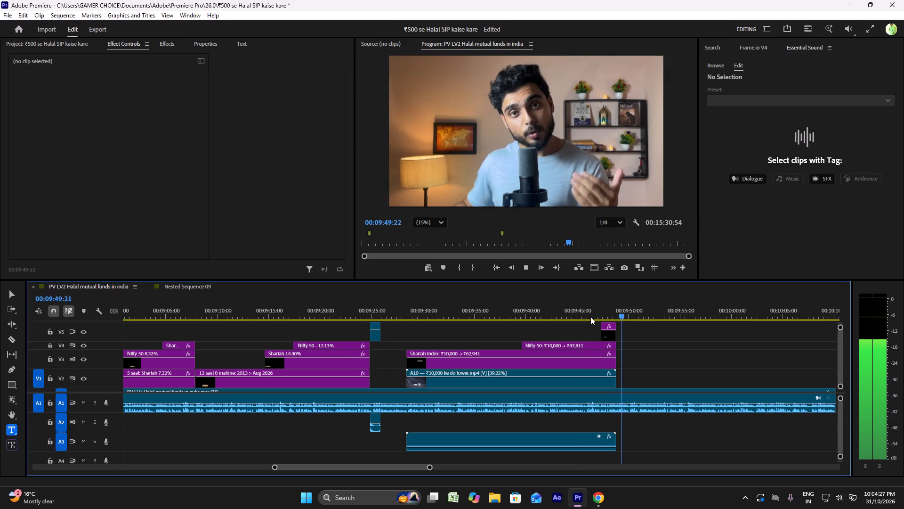
pyautogui.press('space')
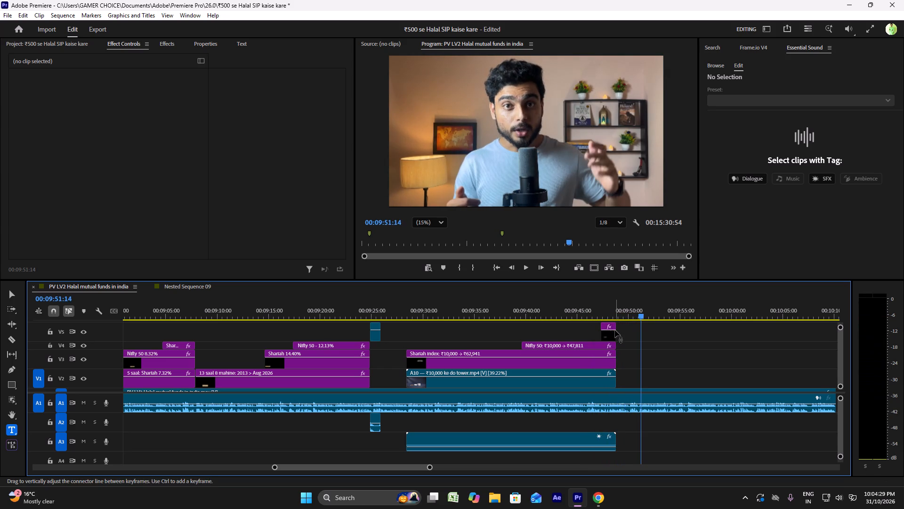
# Extend the ends of the "+ ₹15,000", Nifty 50 and Shariah index titles over A10 to 00:09:51:14.
pyautogui.moveTo(618, 335); pyautogui.dragTo(641, 337)
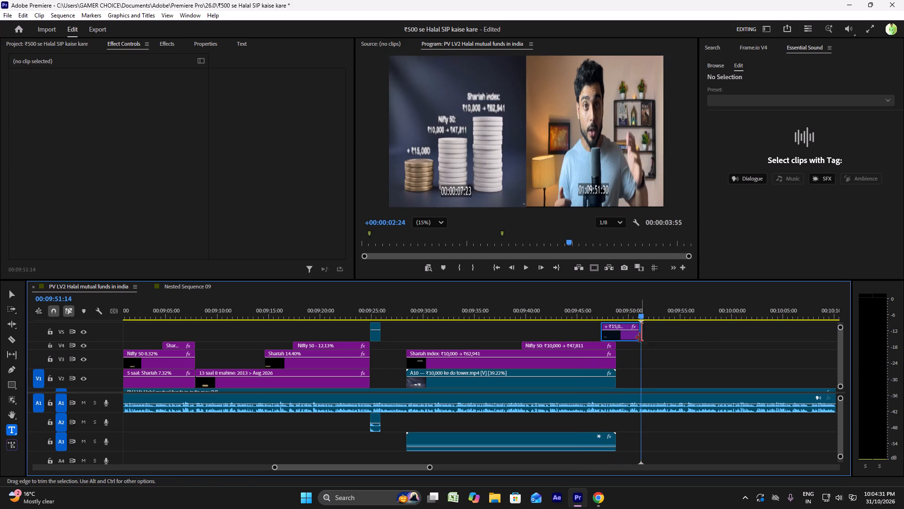
pyautogui.moveTo(621, 348); pyautogui.dragTo(645, 349)
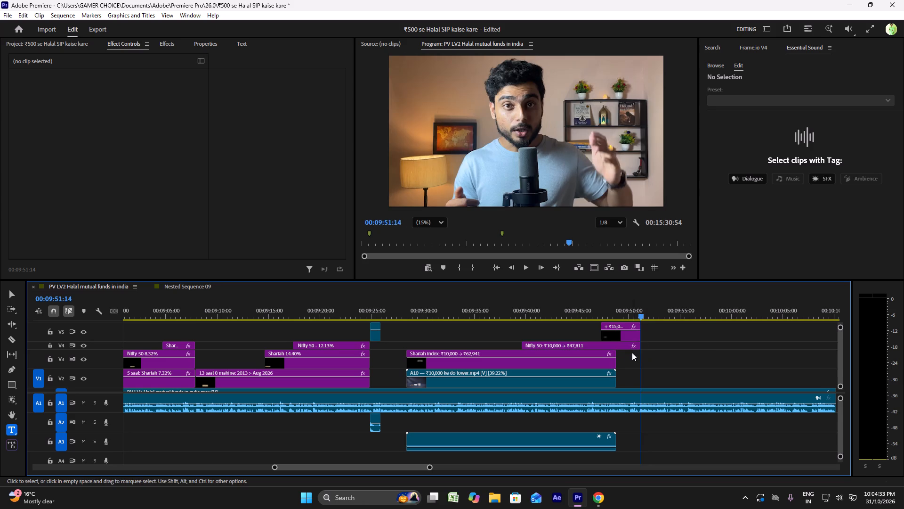
pyautogui.moveTo(618, 359); pyautogui.dragTo(642, 361)
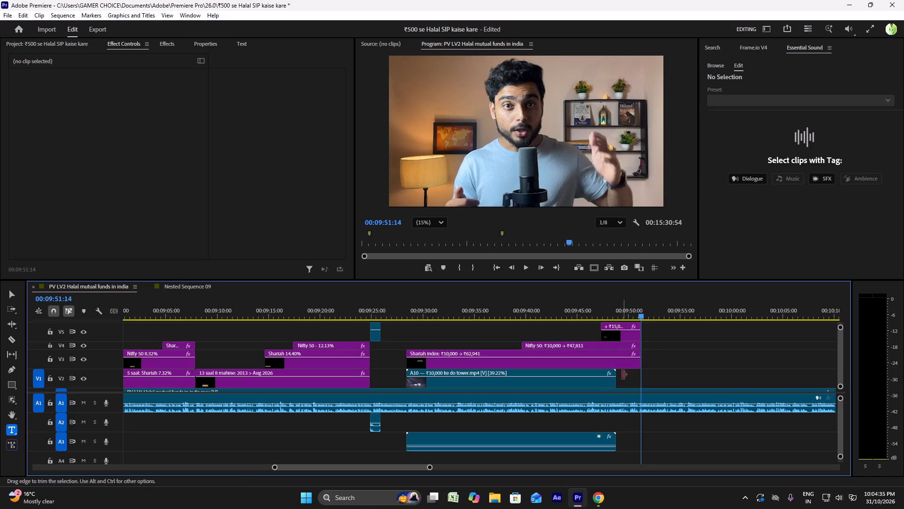
# Slow the A10 clip to 34.71% with a duration of 00:00:23:03 and trim its end flush with the titles above at 00:09:51:14.
pyautogui.moveTo(622, 375); pyautogui.dragTo(644, 378)
pyautogui.moveTo(620, 379); pyautogui.dragTo(645, 379)
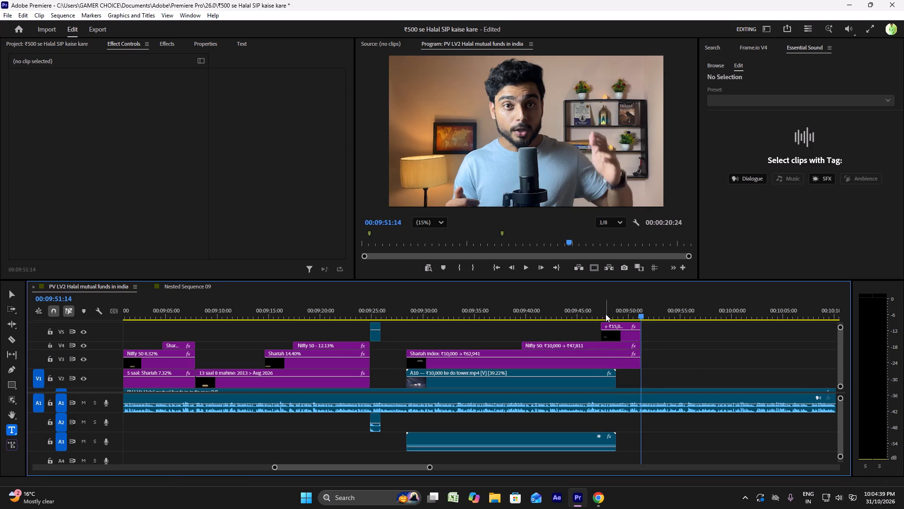
pyautogui.rightClick(595, 380)
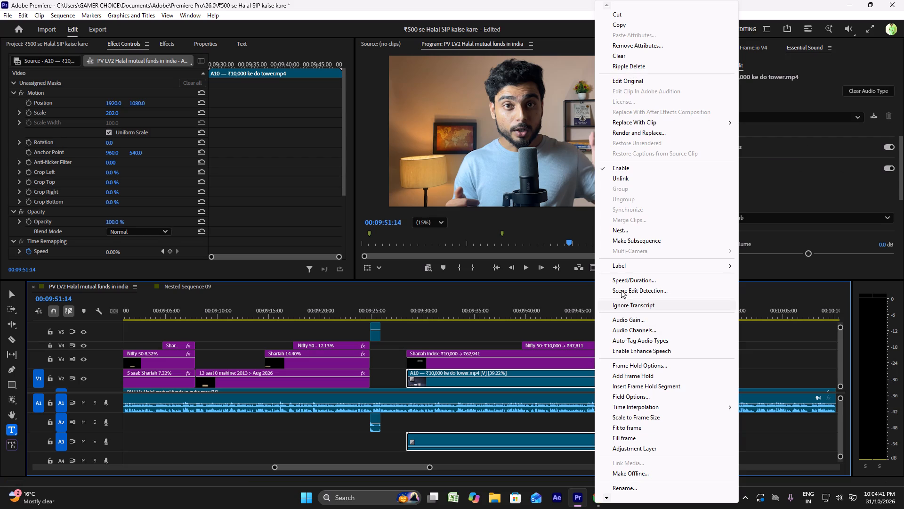
pyautogui.click(629, 284)
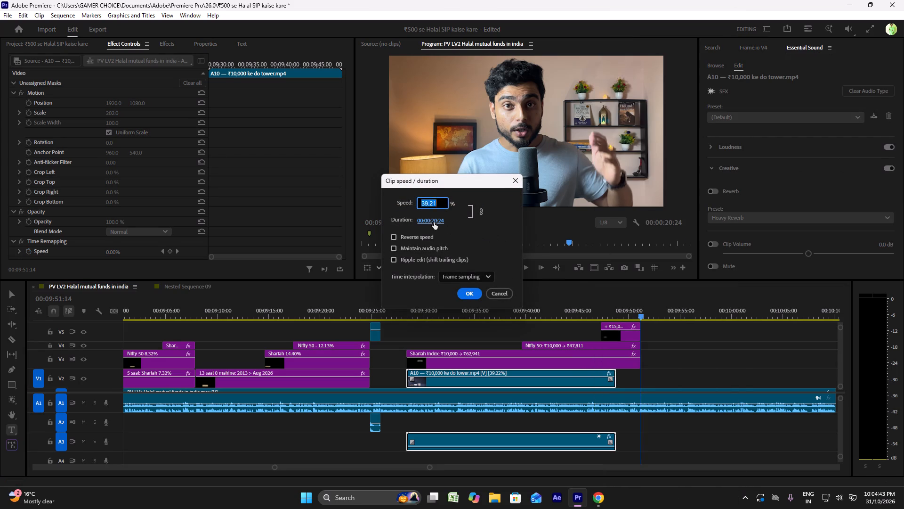
pyautogui.moveTo(434, 222); pyautogui.dragTo(520, 232)
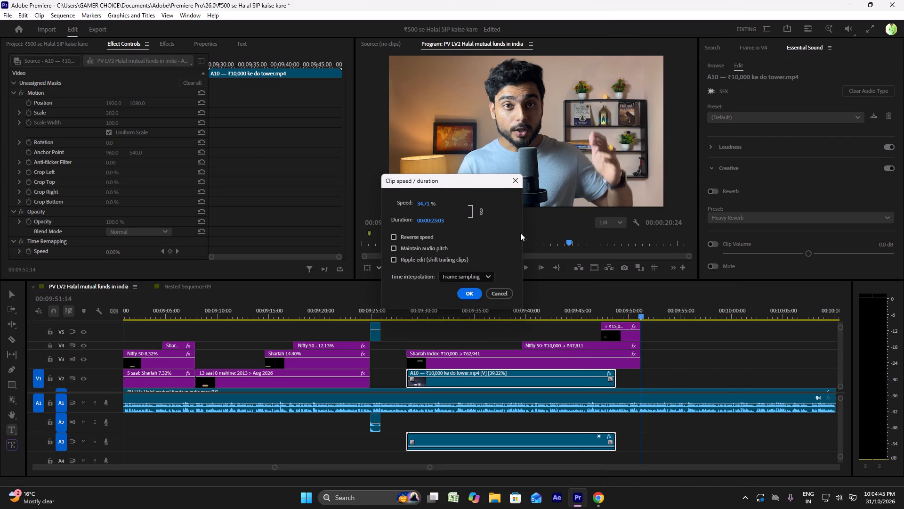
pyautogui.click(475, 293)
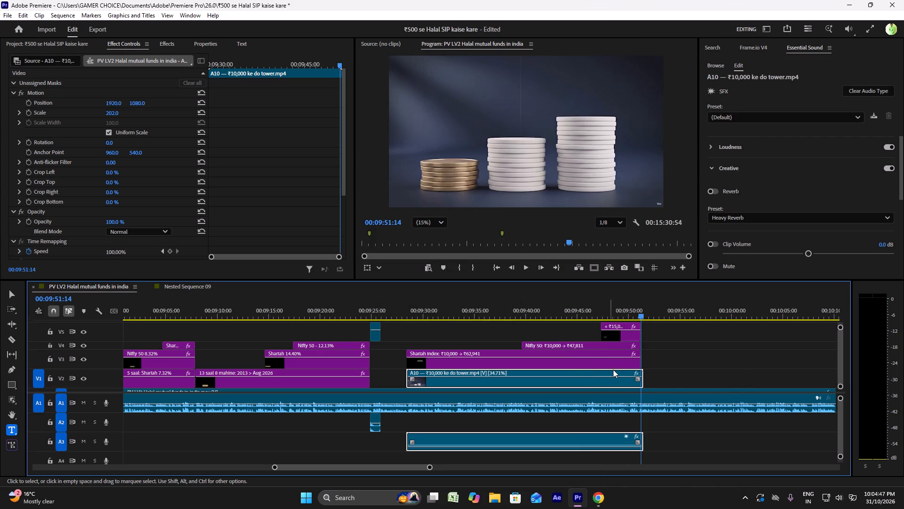
pyautogui.scroll(-8, 614, 369)
pyautogui.click(552, 303)
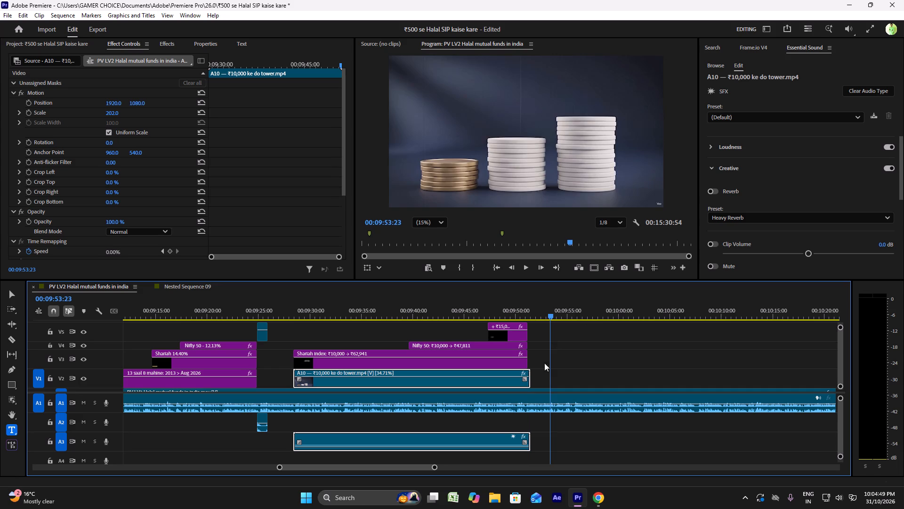
pyautogui.moveTo(534, 376); pyautogui.dragTo(529, 377)
# Return to about 00:09:46:40, just before the "+ ₹15,000" title, to review the lengthened A10 section.
pyautogui.click(482, 307)
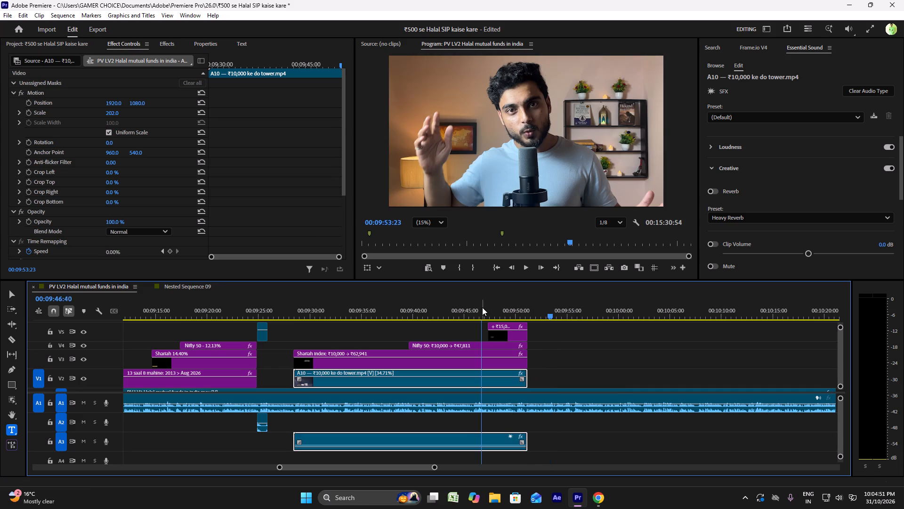